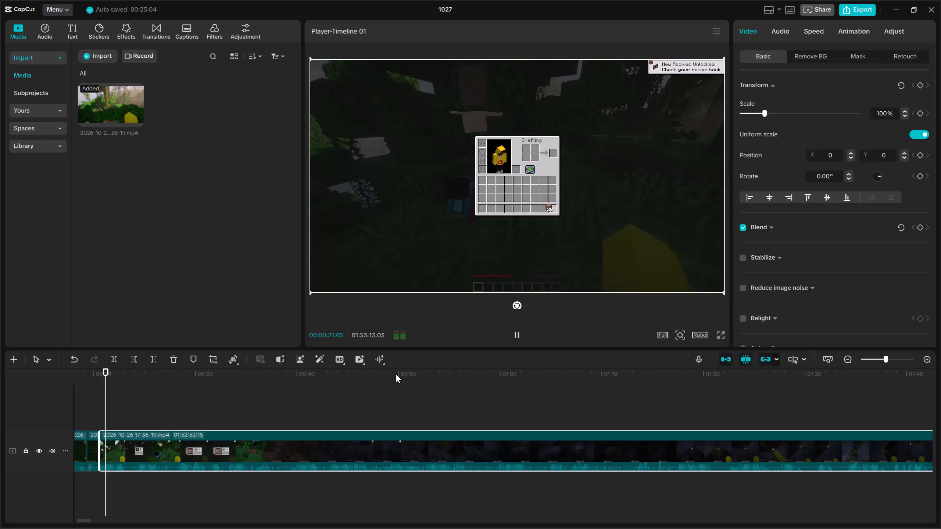
Split the gameplay clip at about 00:00:23:05 and trim about one second off the start of the following segment.
key("space")
left_click(117, 359)
key("space")
left_click(130, 360)
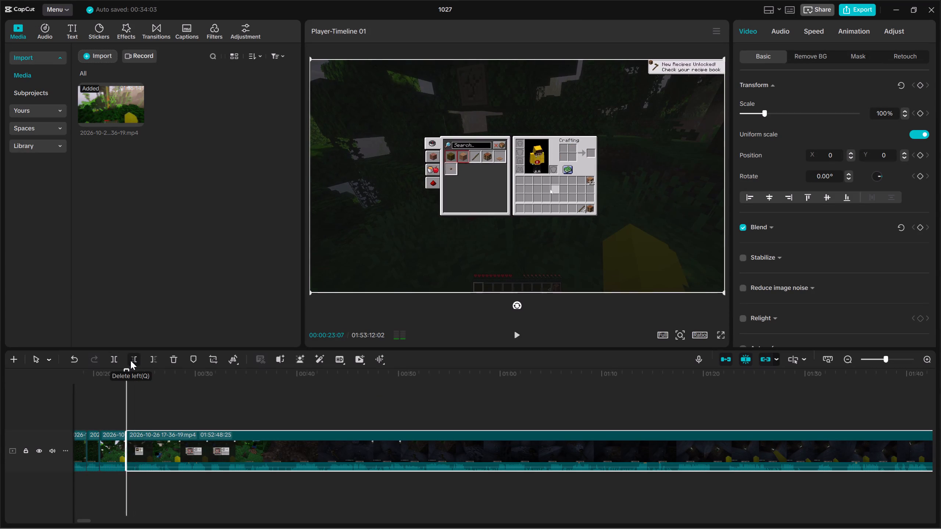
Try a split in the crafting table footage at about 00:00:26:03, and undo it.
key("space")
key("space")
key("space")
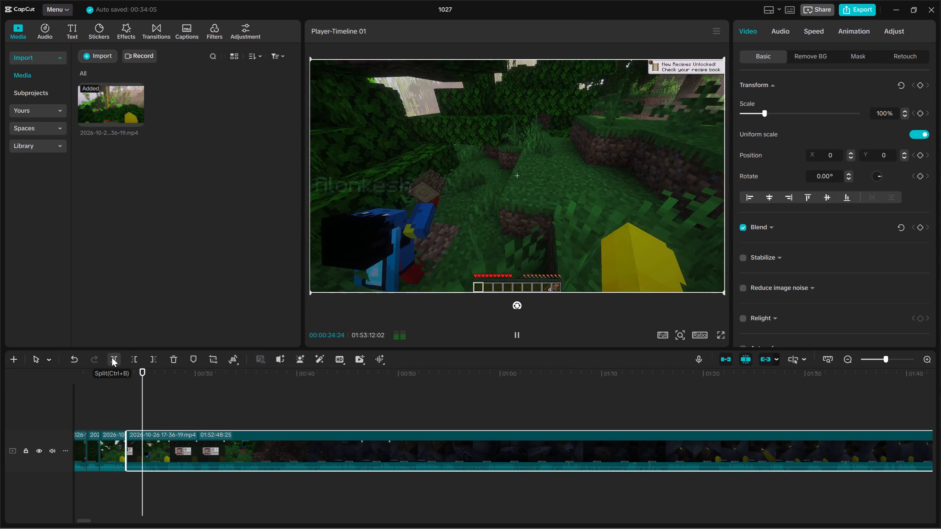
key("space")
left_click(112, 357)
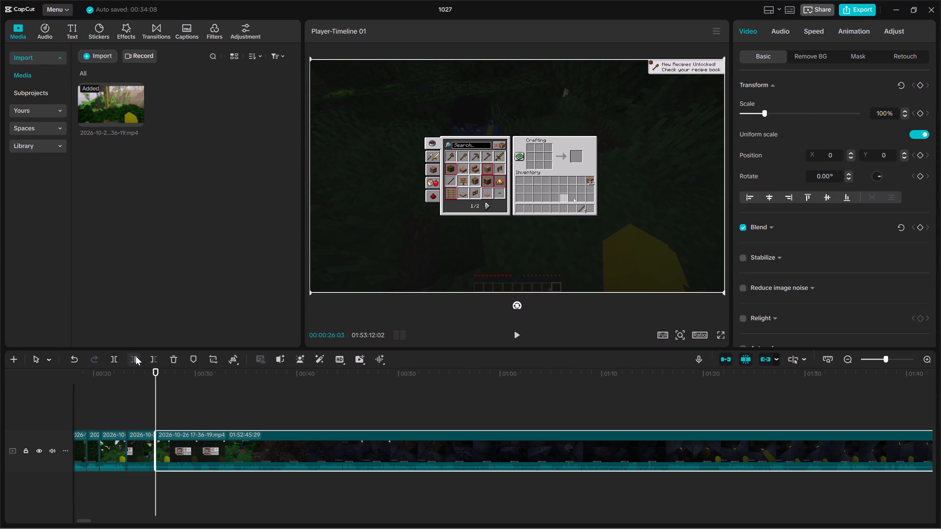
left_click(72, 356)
Split the clip at 00:00:26:09 in the crafting table footage and trim about one second off the following segment's start.
key("space")
key("space")
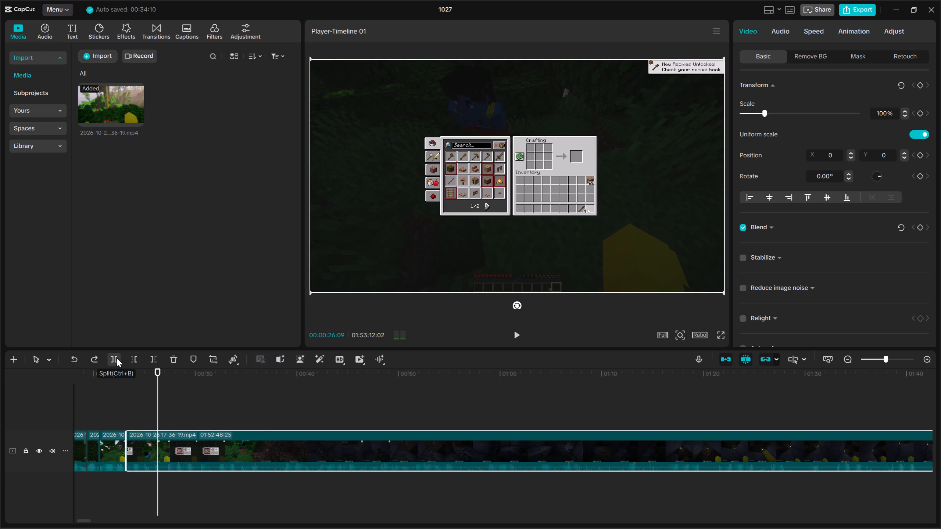
left_click(117, 358)
key("space")
left_click(137, 358)
Review the segment after the 00:00:26:09 cut and trim about 0.7 seconds more off its start.
key("space")
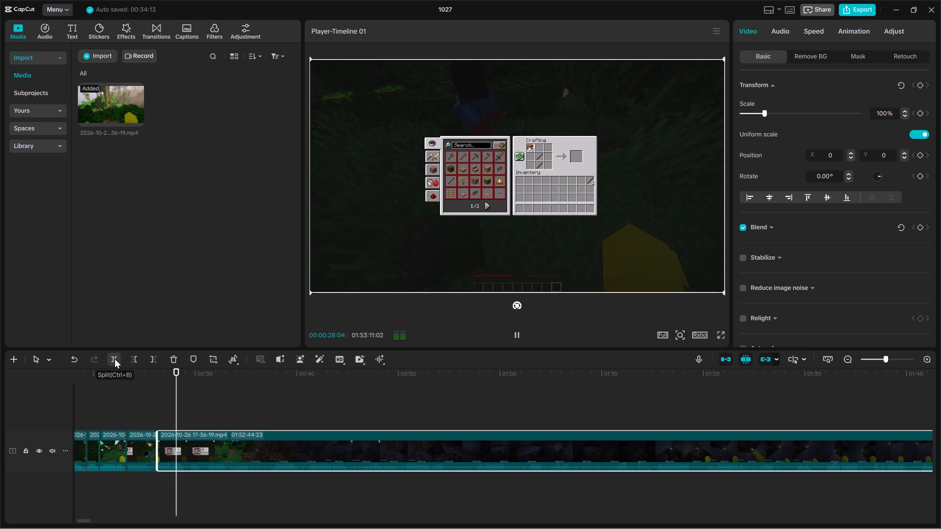
key("Up")
key("space")
key("space")
left_click(129, 357)
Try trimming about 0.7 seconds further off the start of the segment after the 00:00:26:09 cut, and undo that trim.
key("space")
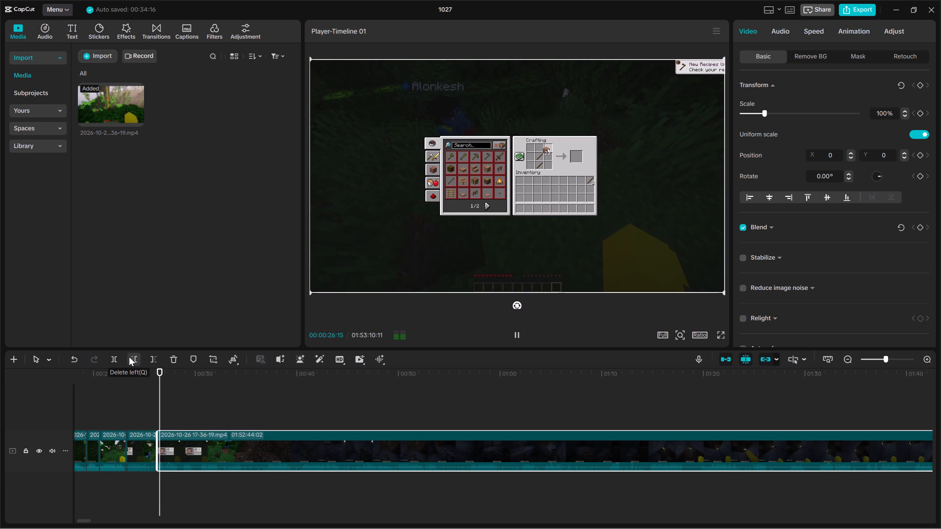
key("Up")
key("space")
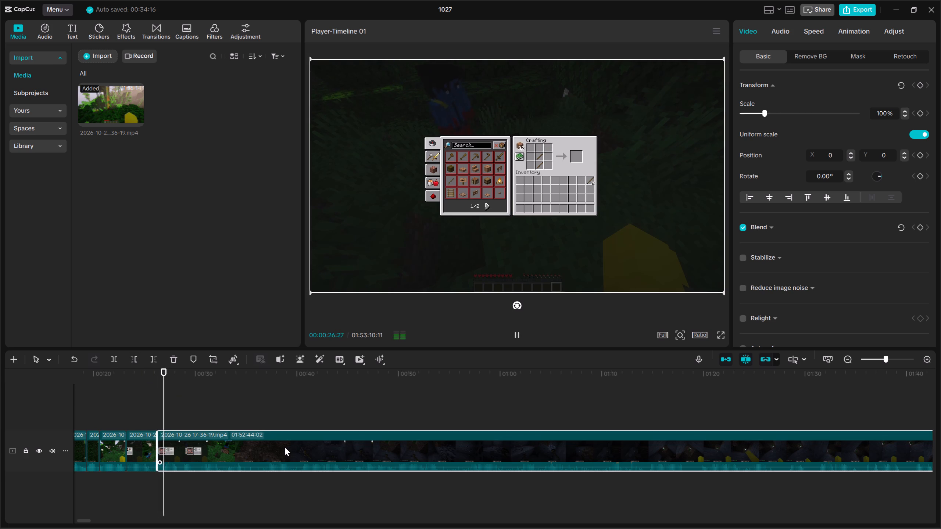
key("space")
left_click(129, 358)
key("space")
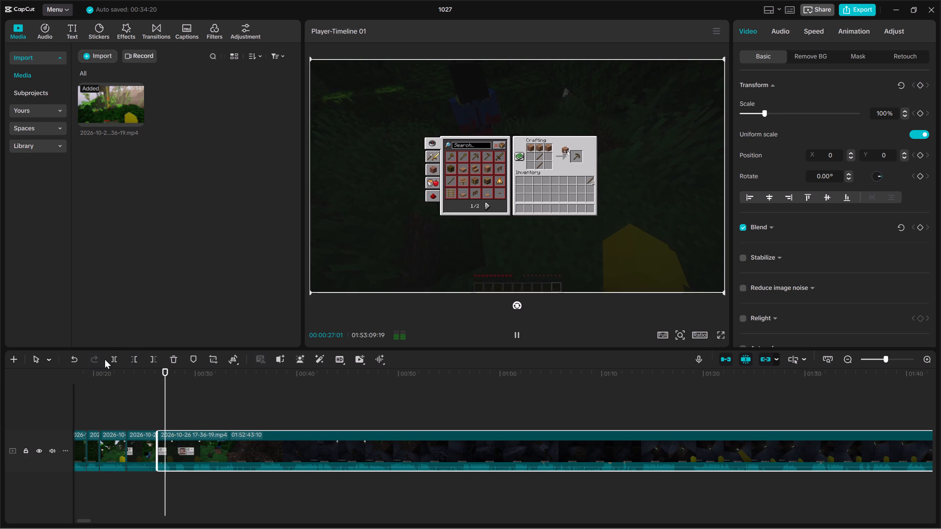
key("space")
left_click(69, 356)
Replay the last segment from its start and stop at 00:00:26:23 to check where the crafting footage can be trimmed.
key("Up")
key("space")
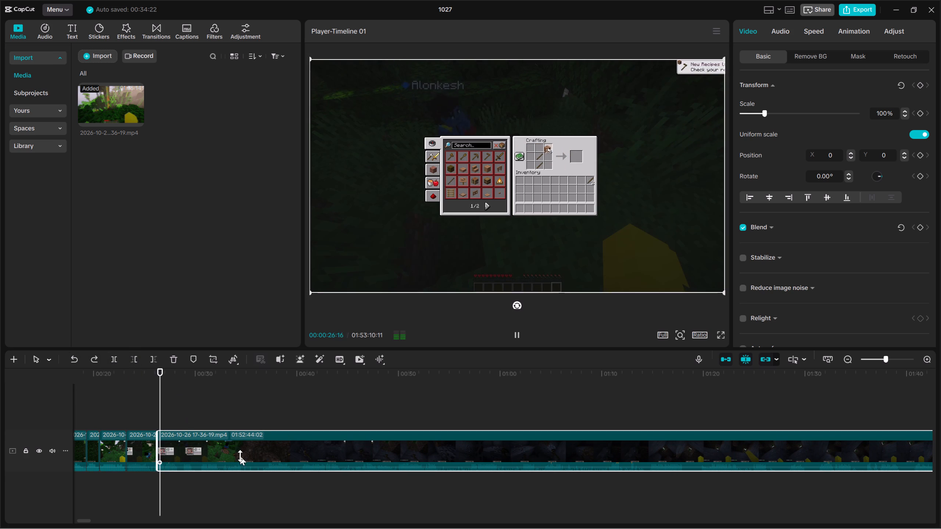
key("space")
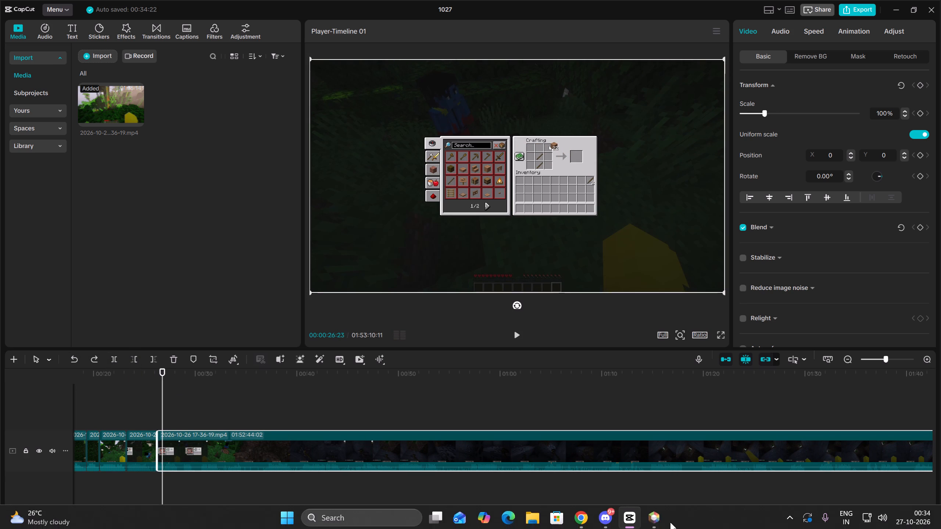
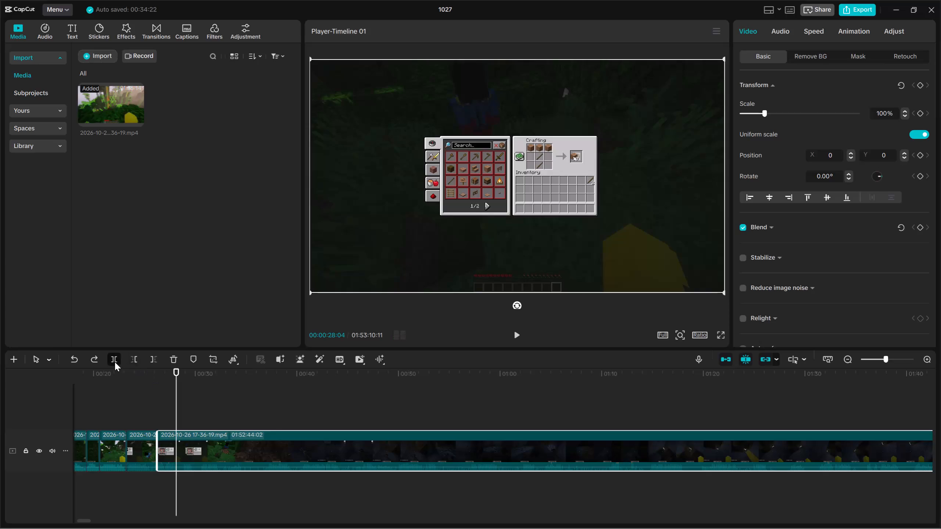
Trim about 0.5 seconds off the start of the segment following the 00:00:28:04 cut in the crafting footage.
key("space")
left_click(135, 361)
Review the trimmed cut, then replay the crafting segment from 00:00:26:09 and stop at 00:00:26:18.
key("space")
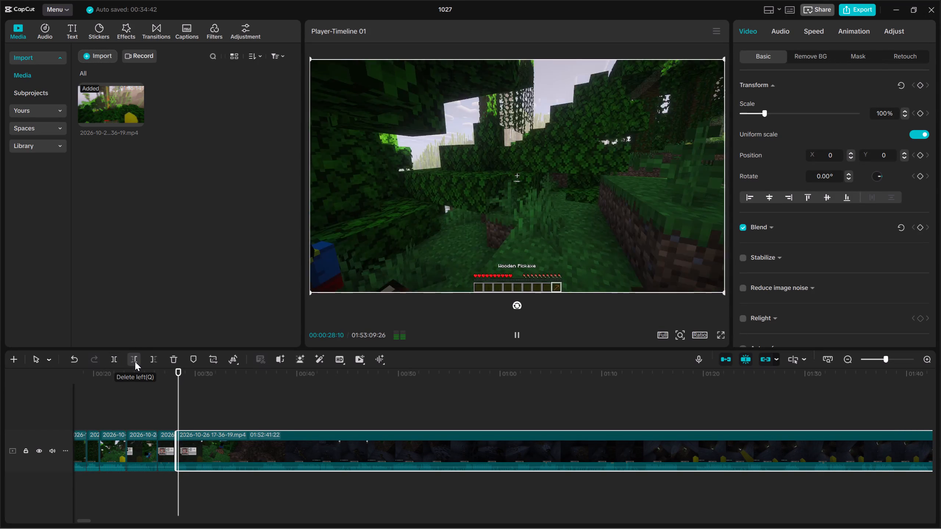
key("Up")
key("Up")
key("space")
key("space")
key("Up")
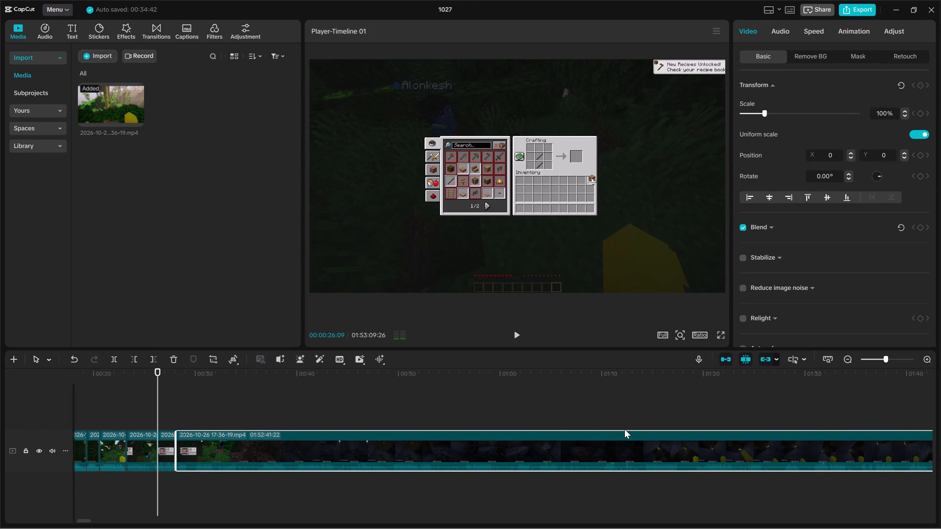
key("space")
key("space")
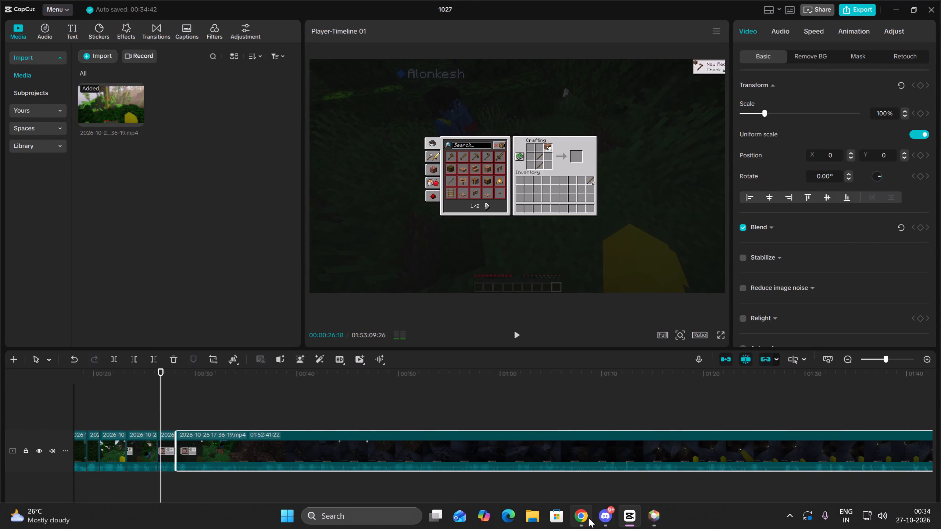
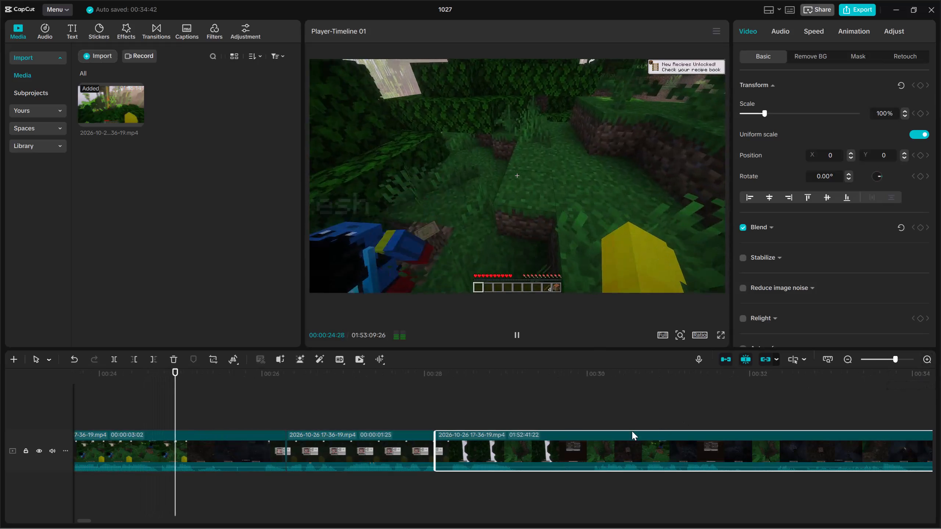
Split the segment at about 00:00:25:19, where the crafting table opens, and delete the piece running up to the next cut.
key("space")
key("space")
key("space")
double_click(230, 409)
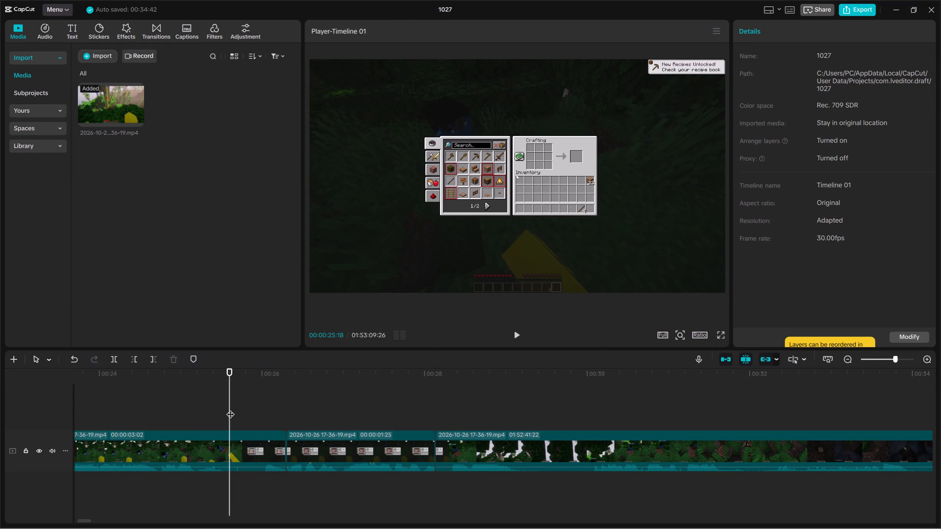
left_click_drag(254, 408, 272, 490)
left_click(110, 353)
key("space")
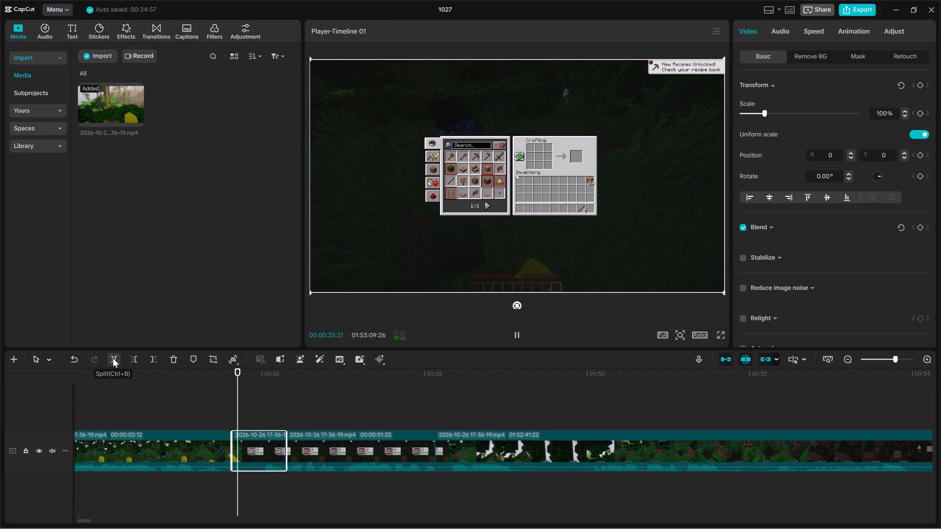
key("space")
key("Up")
key("Delete")
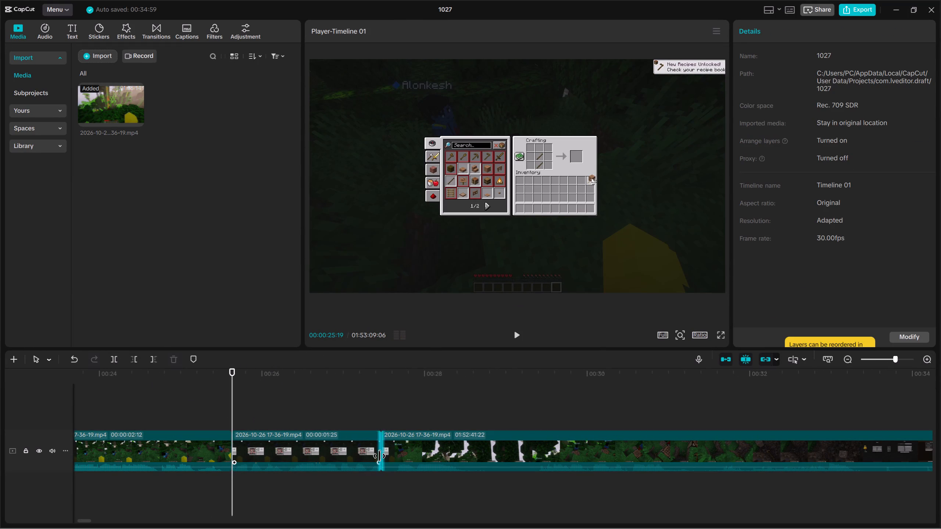
Extend the start of the crafting segment so that its length becomes 00:00:02:19.
left_click(332, 449)
key("space")
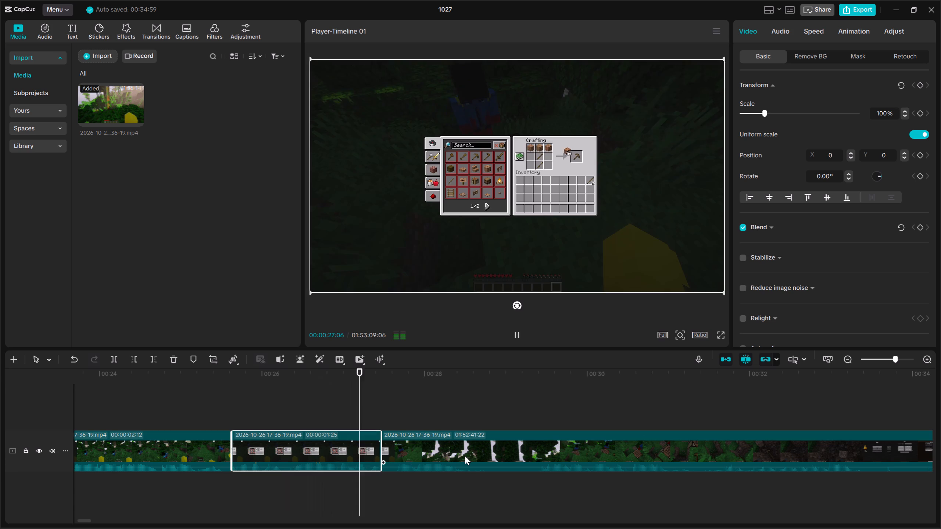
key("space")
key("Up")
key("space")
key("space")
left_click_drag(233, 446, 173, 440)
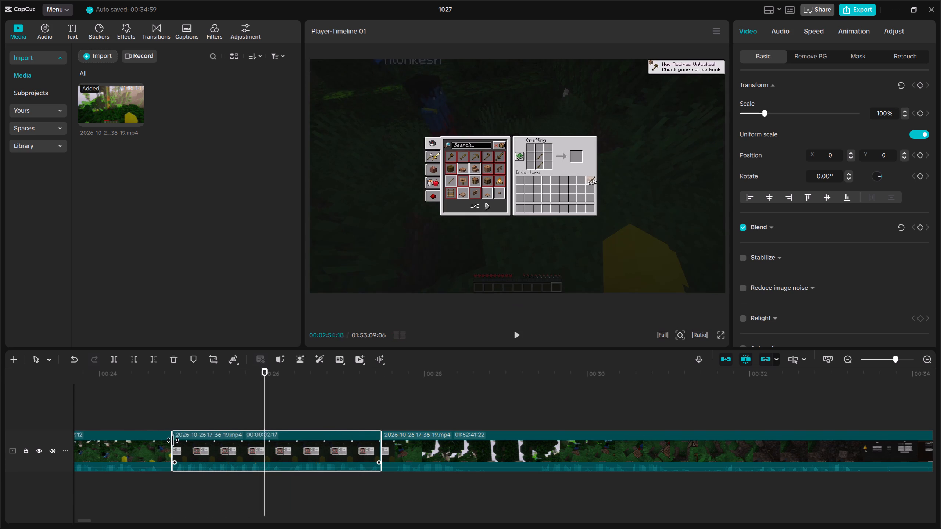
left_click_drag(173, 440, 168, 439)
Trim the start of the crafting segment up to 00:00:26:01.
key("Up")
key("space")
key("space")
left_click(249, 476)
left_click_drag(249, 476, 242, 475)
key("space")
key("space")
left_click(279, 480)
left_click_drag(279, 480, 250, 480)
key("space")
key("space")
left_click_drag(294, 493, 293, 435)
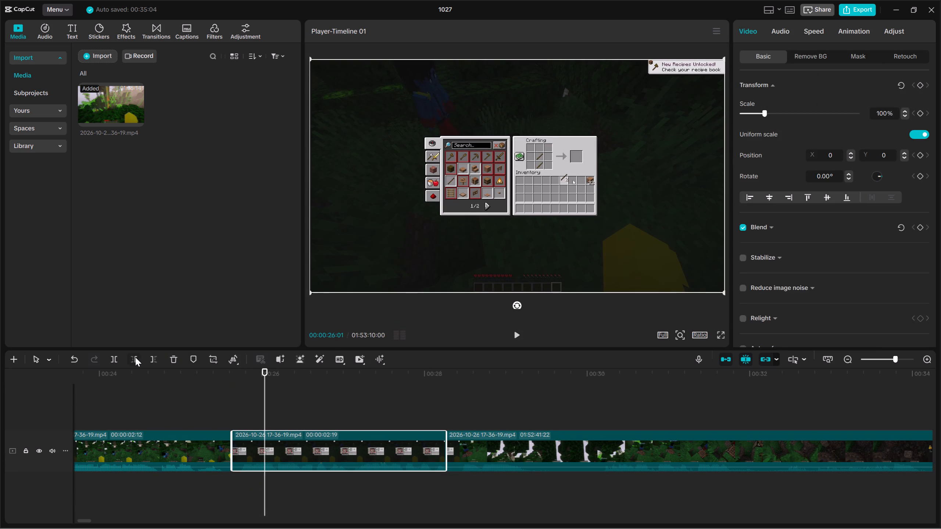
left_click(135, 357)
Play back the retrimmed crafting segment and the beginning of the footage that follows it.
key("space")
key("Up")
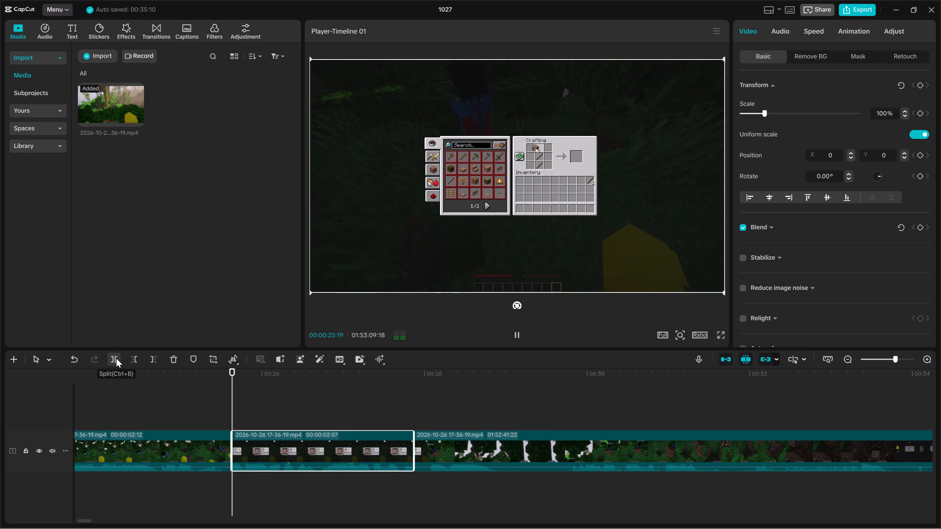
key("space")
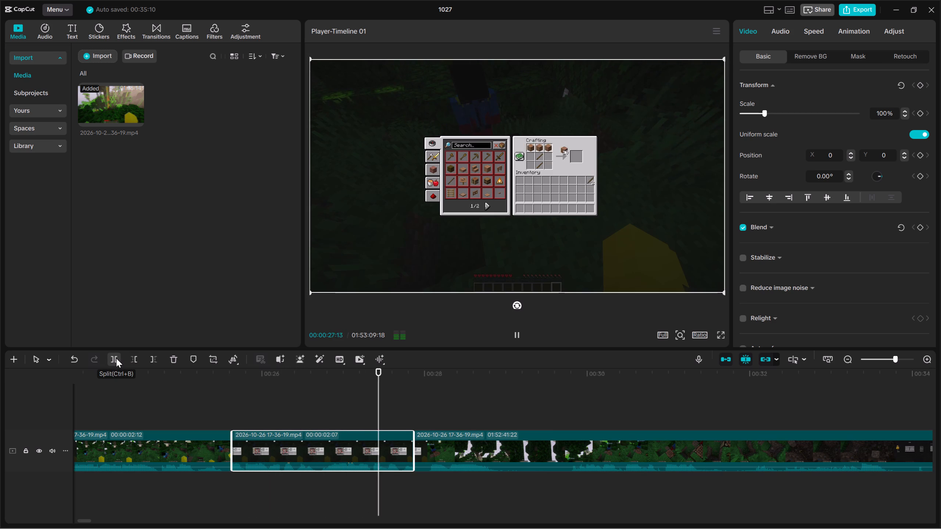
key("space")
key("space")
key("space")
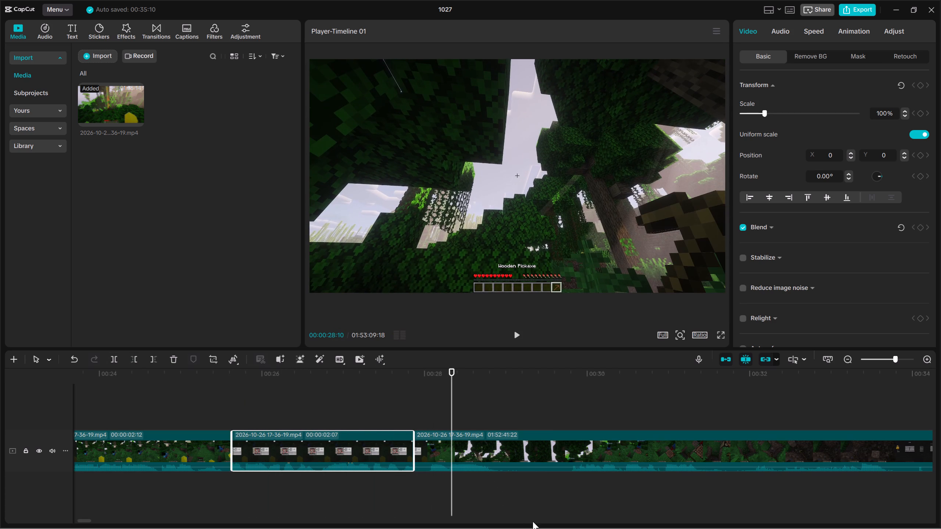
key("Up")
left_click(429, 474)
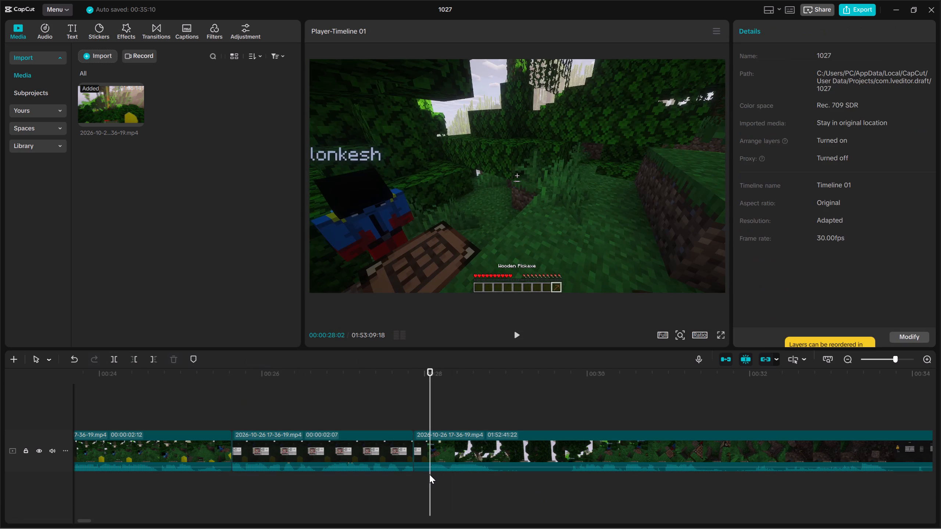
Add a timeline marker at the 00:00:25:19 cut, where the crafting segment starts.
key("Up")
key("Up")
left_click(193, 353)
key("space")
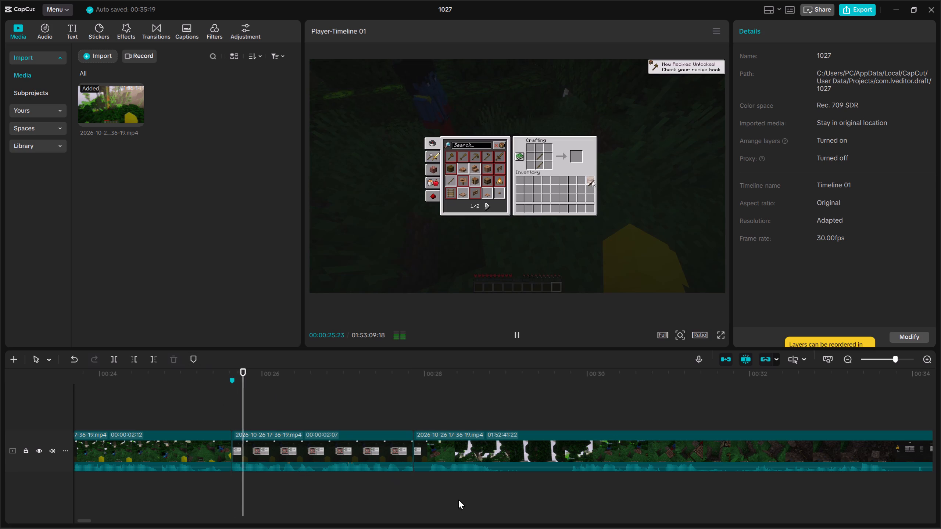
Trim the start of the segment following the crafting clip up to about 00:00:28:02.
left_click(431, 479)
left_click_drag(461, 495, 480, 391)
left_click(136, 362)
key("space")
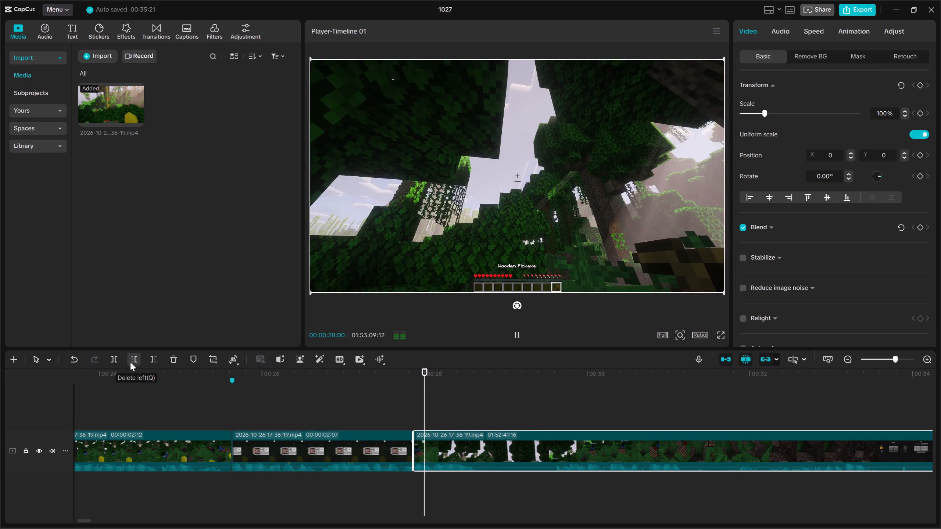
Split the footage at about 00:00:28:23 and trim about 0.9 seconds off the start of the piece after it.
key("space")
key("space")
left_click(112, 361)
key("space")
key("space")
key("space")
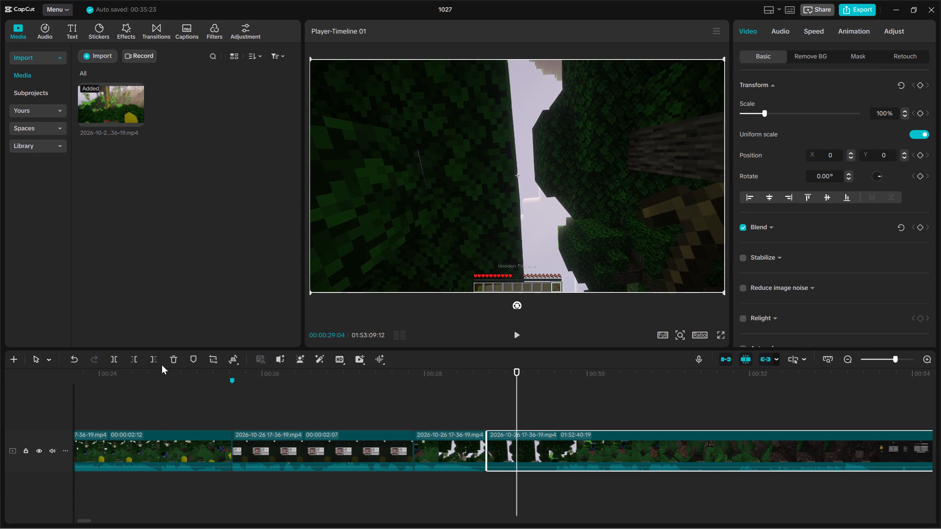
key("space")
left_click(137, 358)
Split the footage at about 00:00:30:11 and trim about 0.7 seconds off the start of the digging footage after it.
key("space")
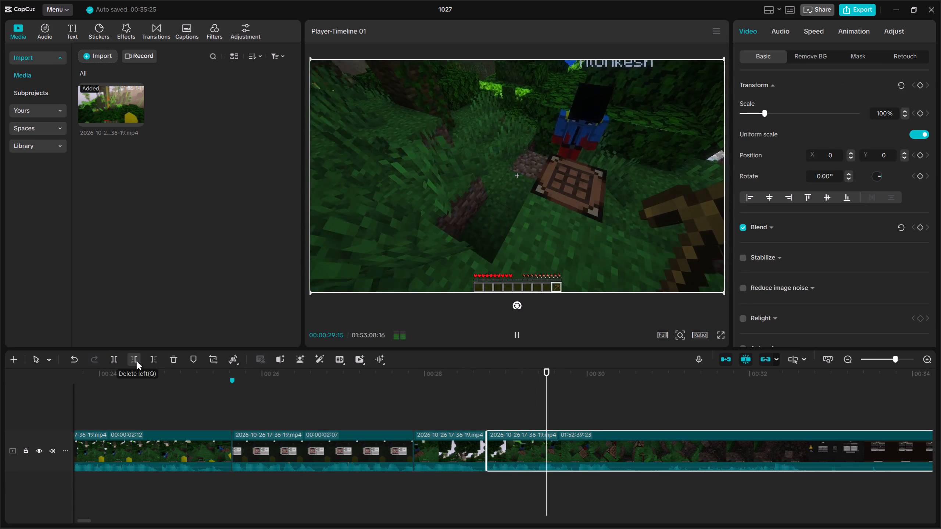
key("space")
left_click(114, 363)
key("space")
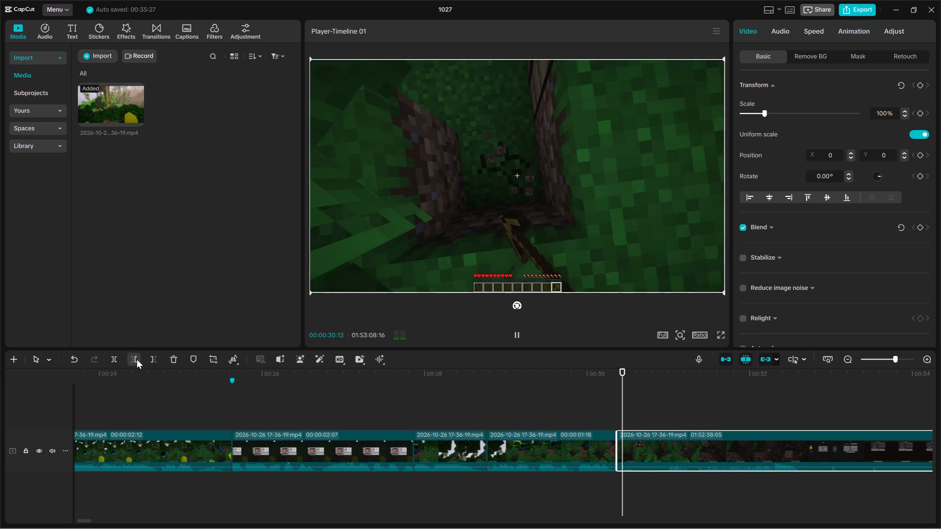
left_click(137, 359)
Trim the start of the digging segment further, up to 00:00:31:13.
key("space")
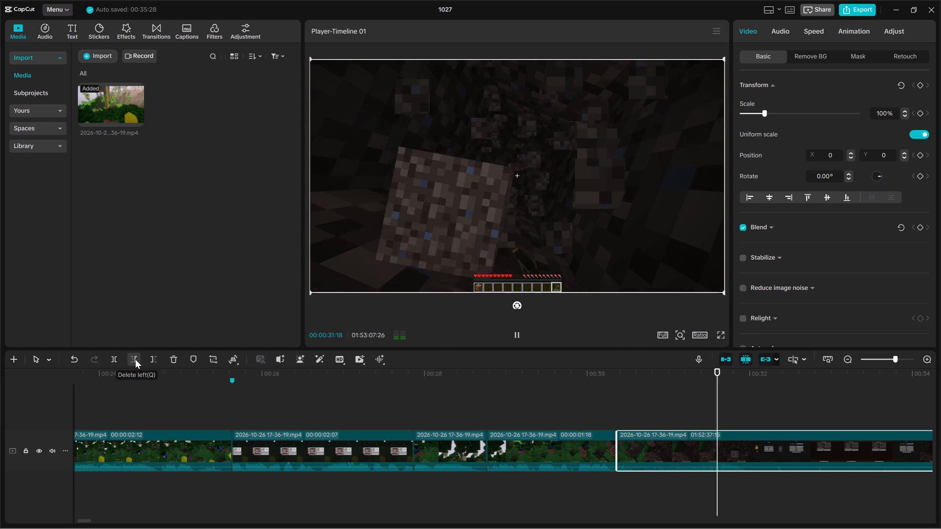
key("space")
left_click(705, 476)
left_click_drag(745, 492, 751, 451)
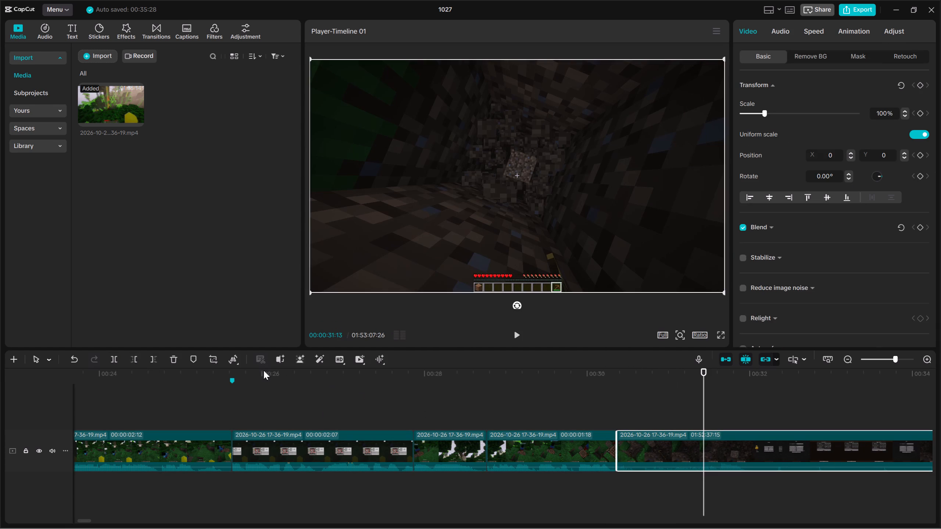
left_click(135, 358)
Split the footage at about 00:00:31:04 in the game menu and trim the end of the preceding piece back to 00:00:30:28.
key("space")
key("space")
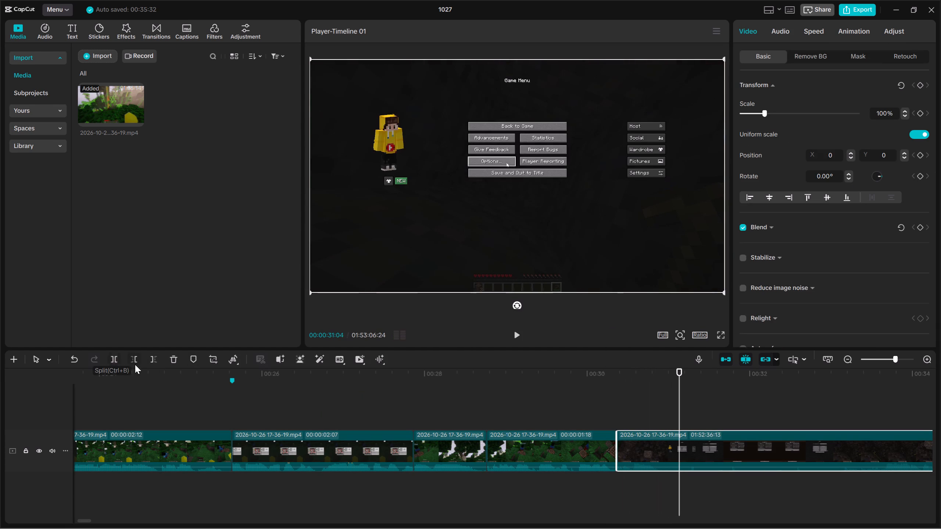
left_click(109, 361)
key("space")
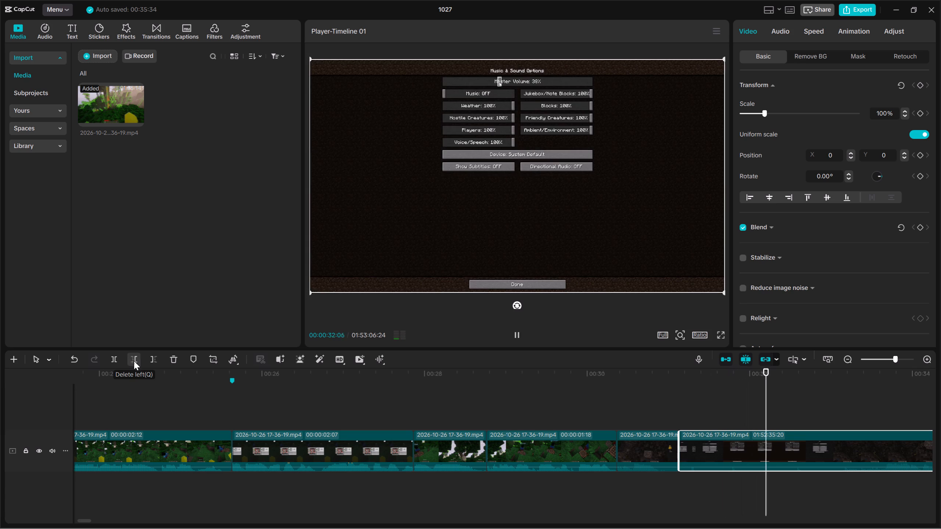
left_click(672, 476)
left_click_drag(670, 476, 663, 475)
left_click_drag(648, 480, 645, 446)
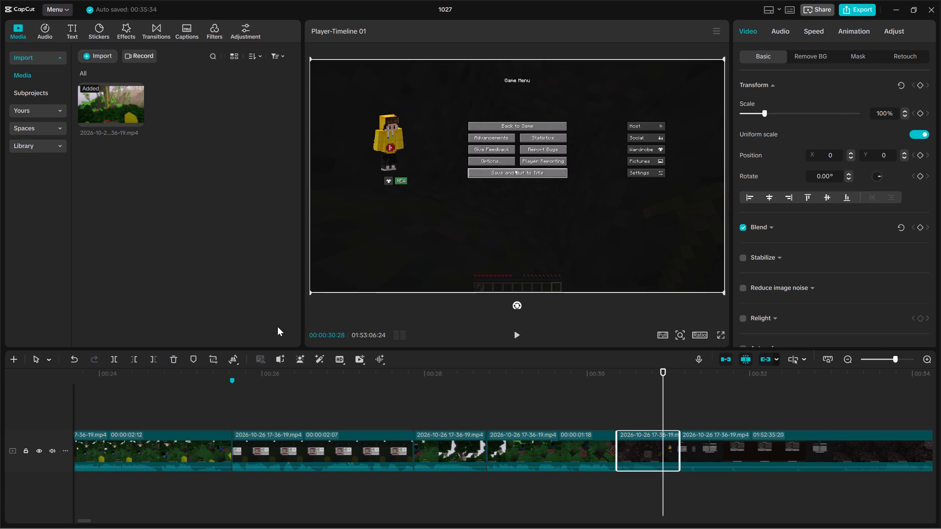
left_click(152, 355)
key("space")
Trim the game menu and sound options footage off the start of the last segment, up to about 00:00:33:10, and replay the cut.
left_click(866, 481)
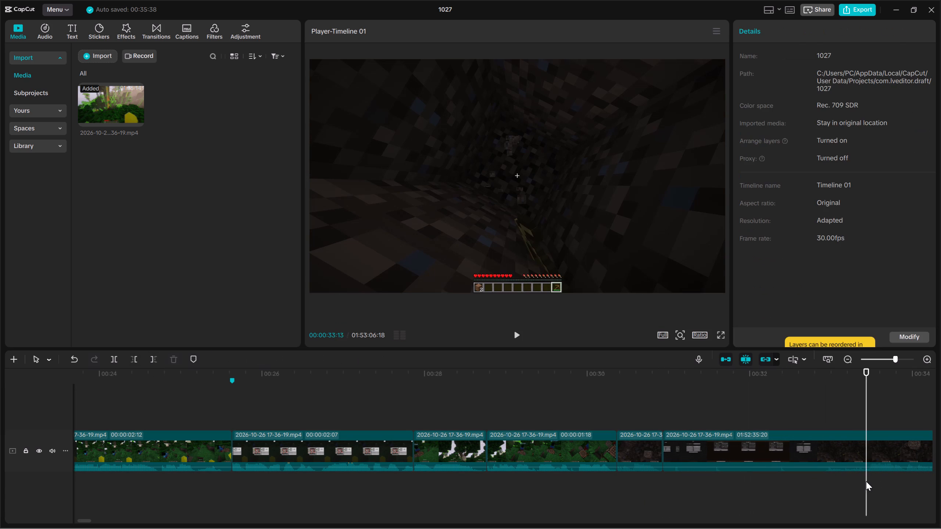
left_click_drag(866, 481, 859, 481)
left_click_drag(887, 497, 893, 457)
left_click(136, 356)
key("space")
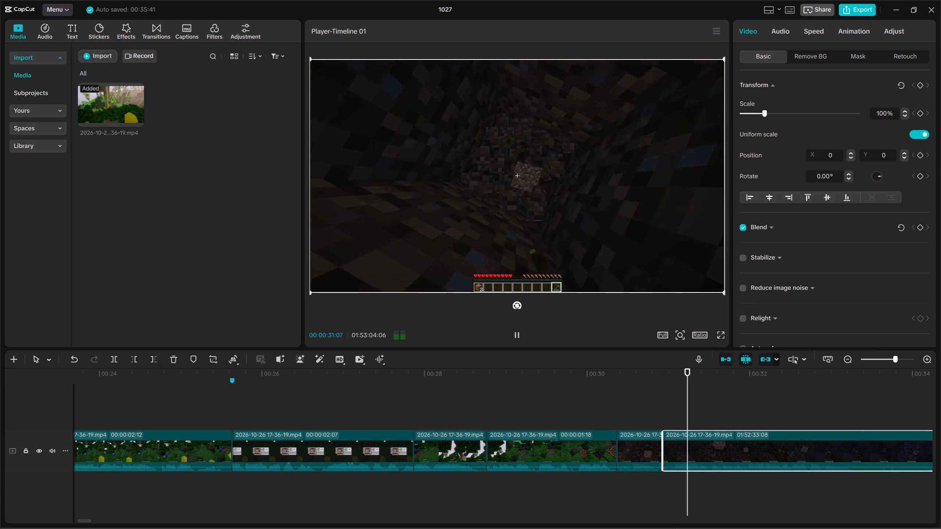
key("space")
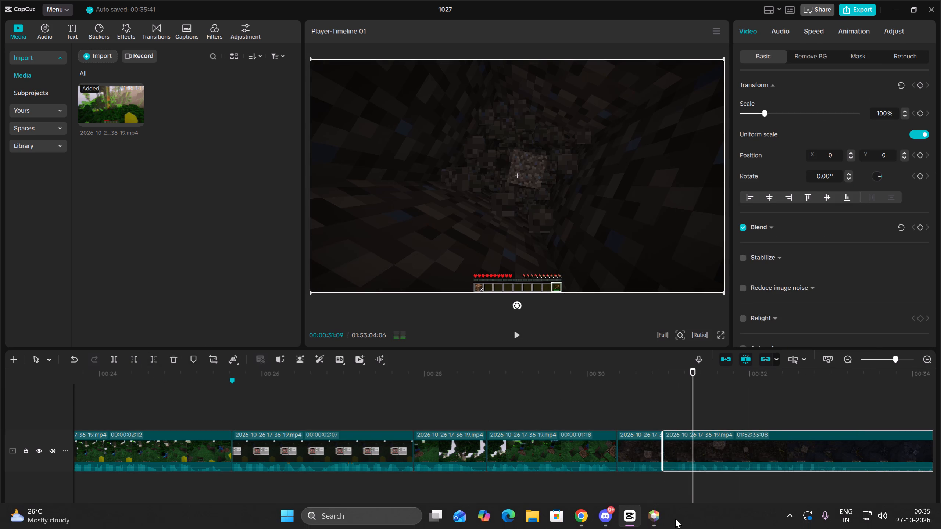
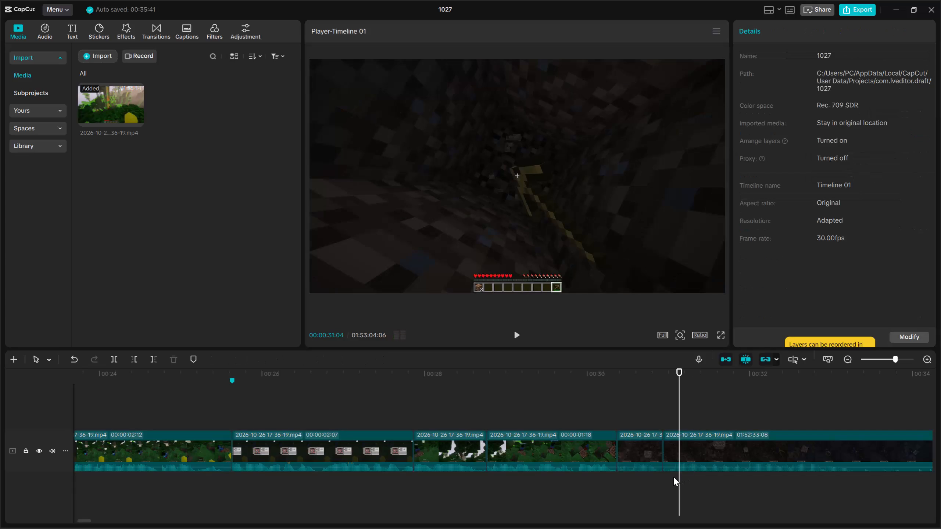
Trim the start of the last digging segment up to 00:00:31:00.
left_click(668, 478)
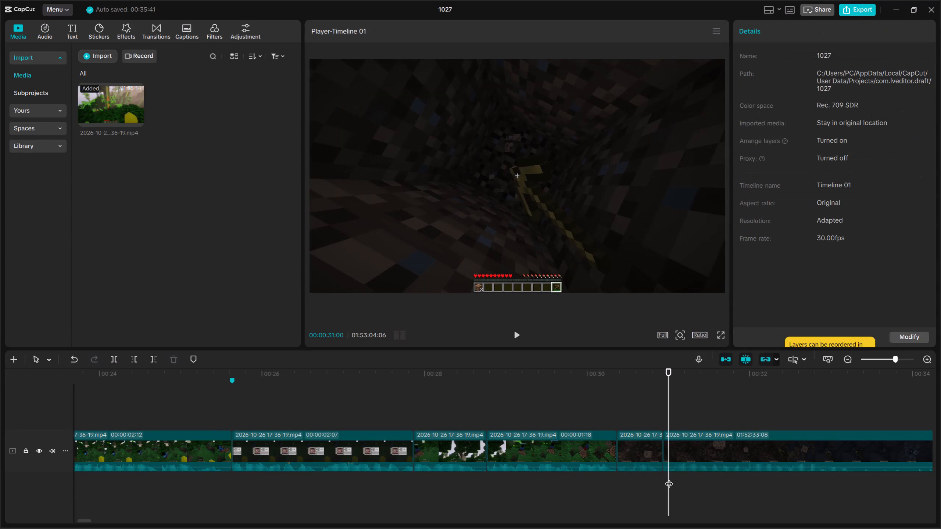
left_click_drag(695, 497, 741, 400)
left_click(133, 356)
Split the digging footage at about 00:00:33:11 and trim one second off the start of the following piece, up to 00:00:34:11.
key("space")
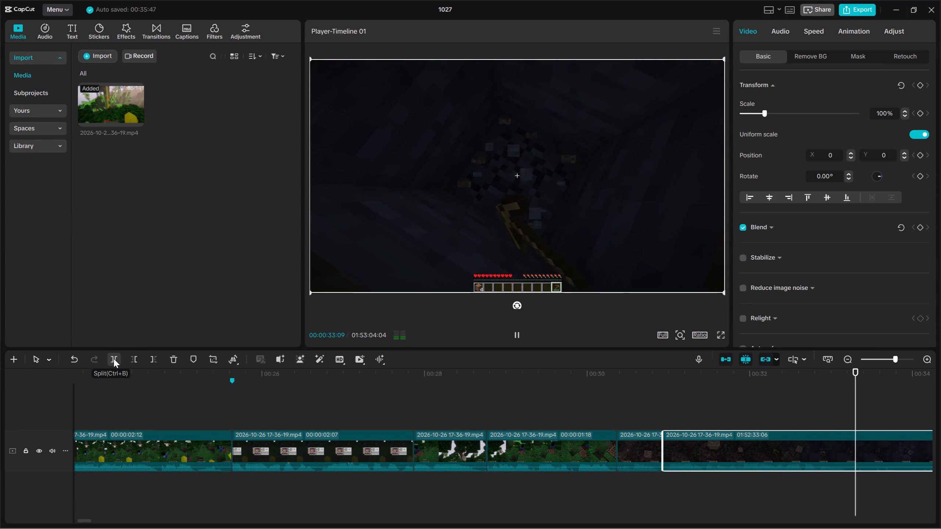
key("space")
left_click(114, 359)
key("space")
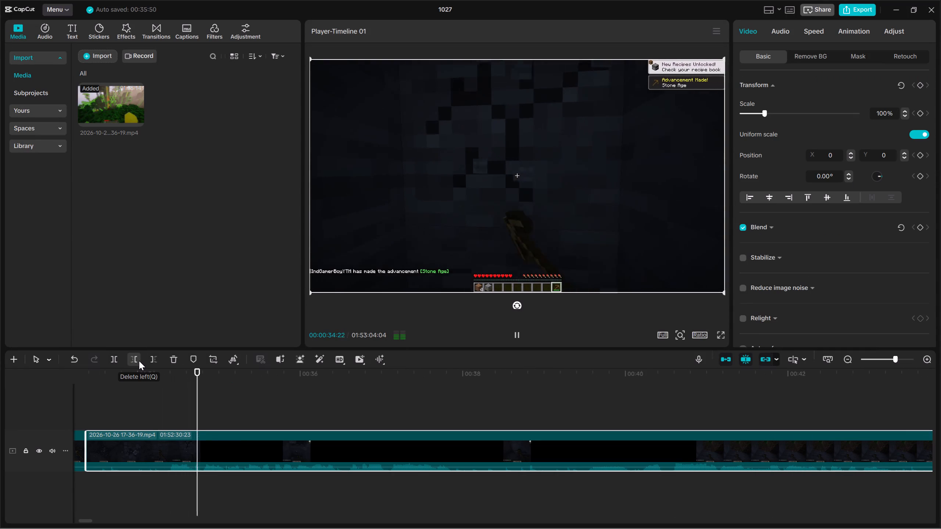
key("space")
left_click(167, 476)
left_click_drag(221, 501, 216, 443)
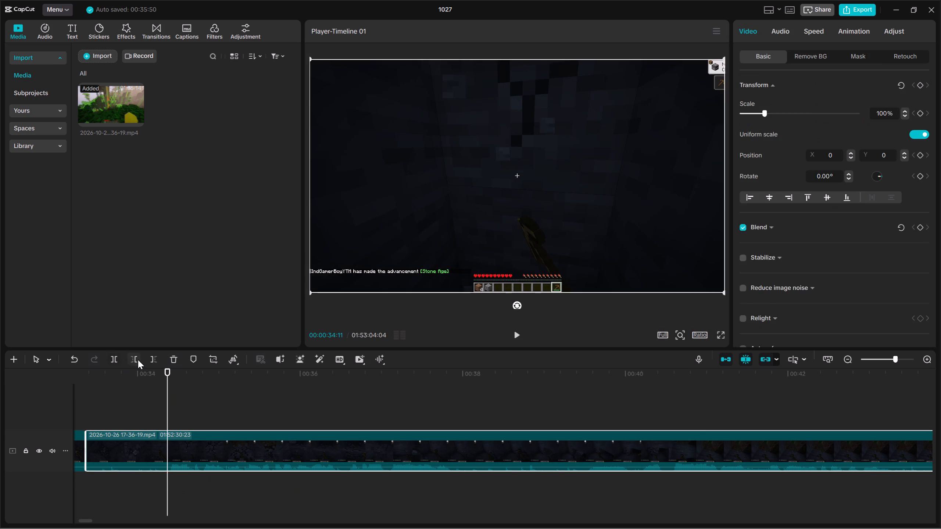
left_click(138, 360)
Play back the digging segment before the new cut, from its start to about 00:00:32:04, to check its pacing.
key("Up")
key("space")
key("Up")
key("space")
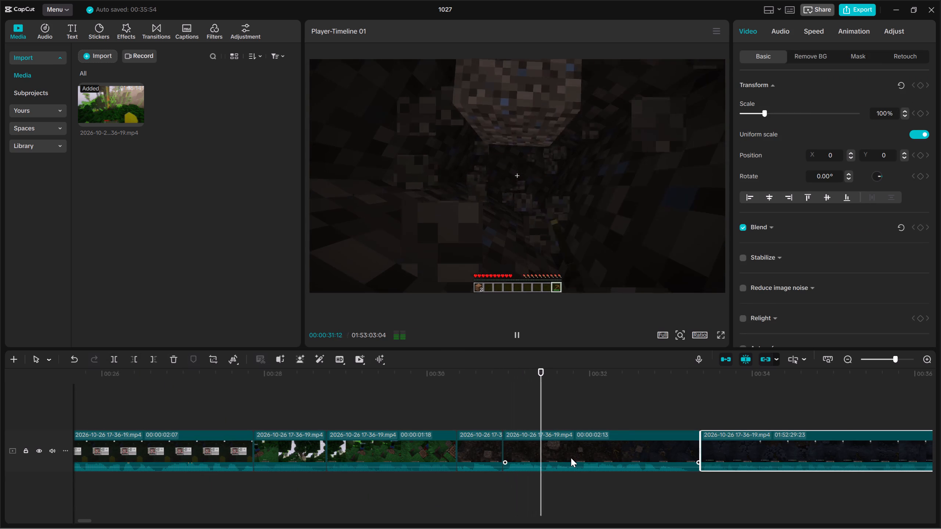
key("space")
left_click(571, 458)
key("space")
key("space")
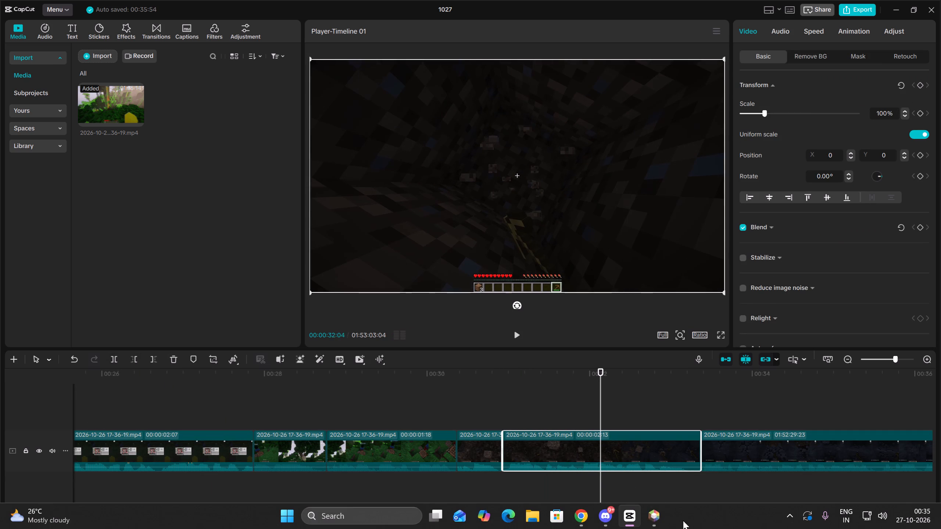
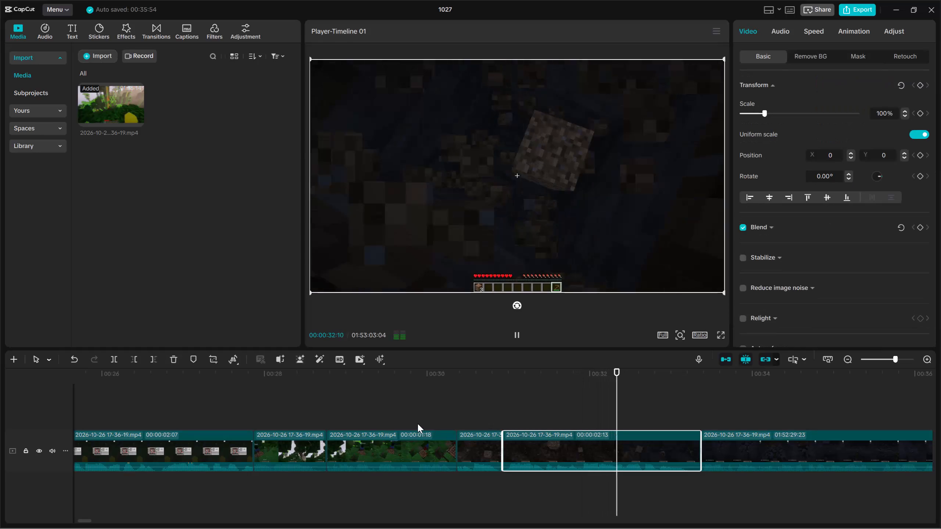
Trim four frames off the end of the digging segment before the last cut, so it lasts 00:00:02:09.
key("space")
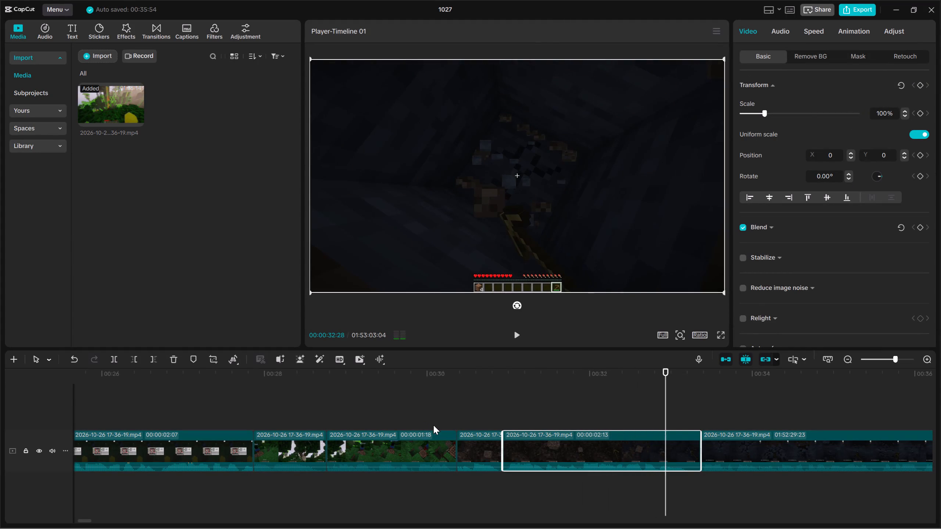
key("space")
key("space")
left_click(154, 358)
Play across the new cut to about 00:00:33:27 and select the long final mining segment.
key("space")
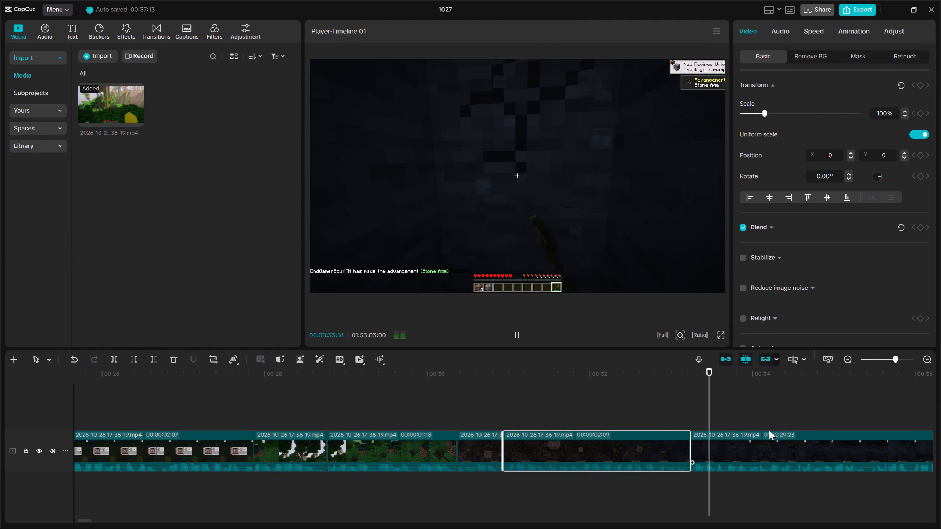
left_click(777, 449)
key("space")
left_click(623, 514)
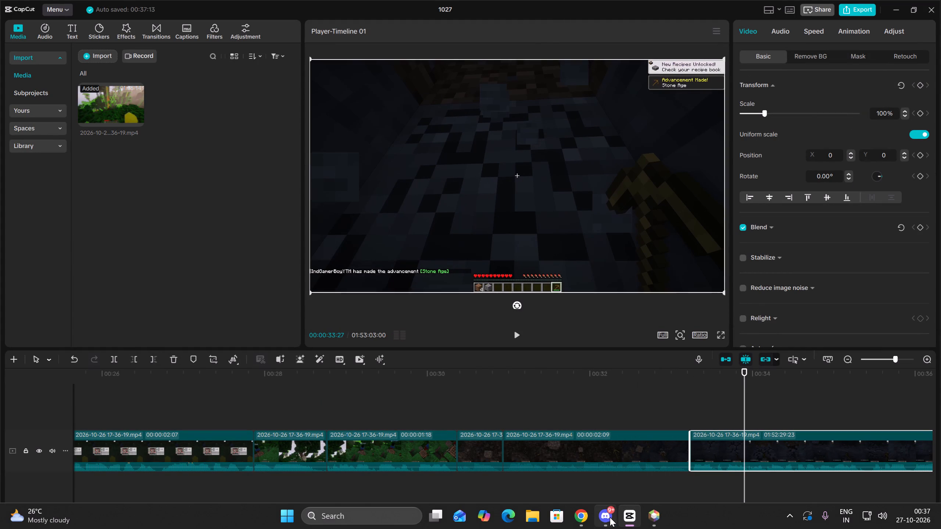
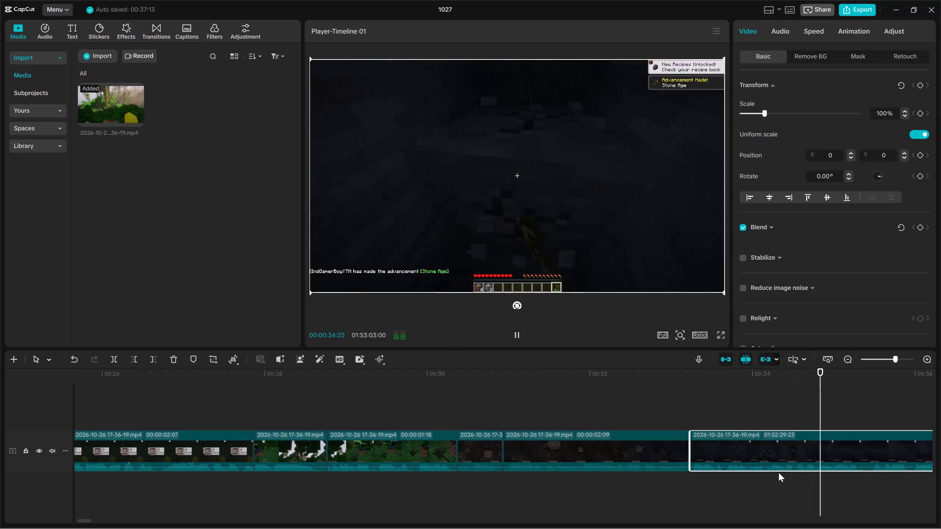
Split the long mining segment at 00:00:35:10 and ripple-trim five frames off the start of the remaining footage.
key("space")
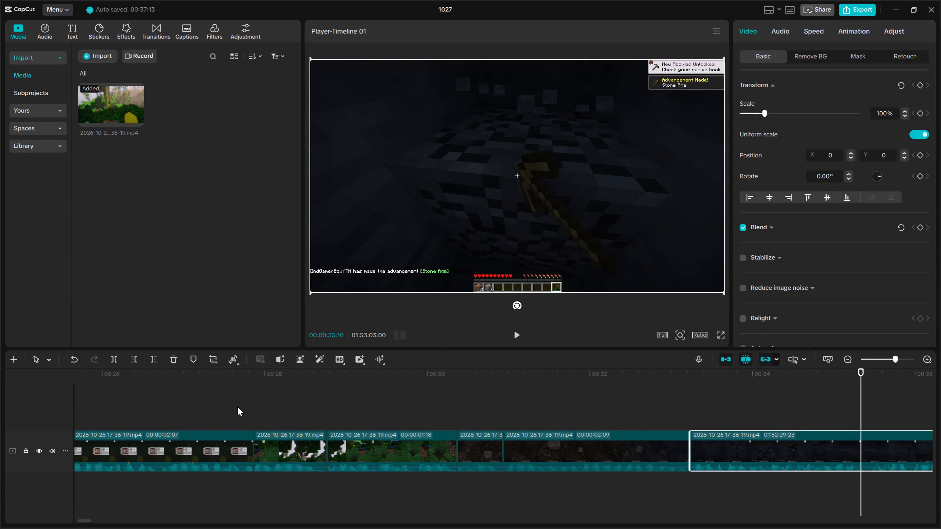
left_click(115, 360)
key("space")
key("space")
left_click(133, 360)
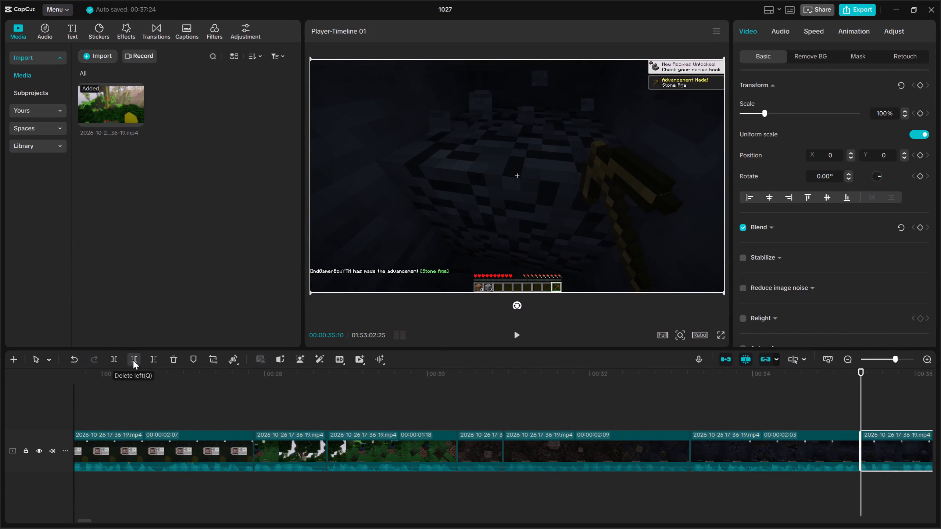
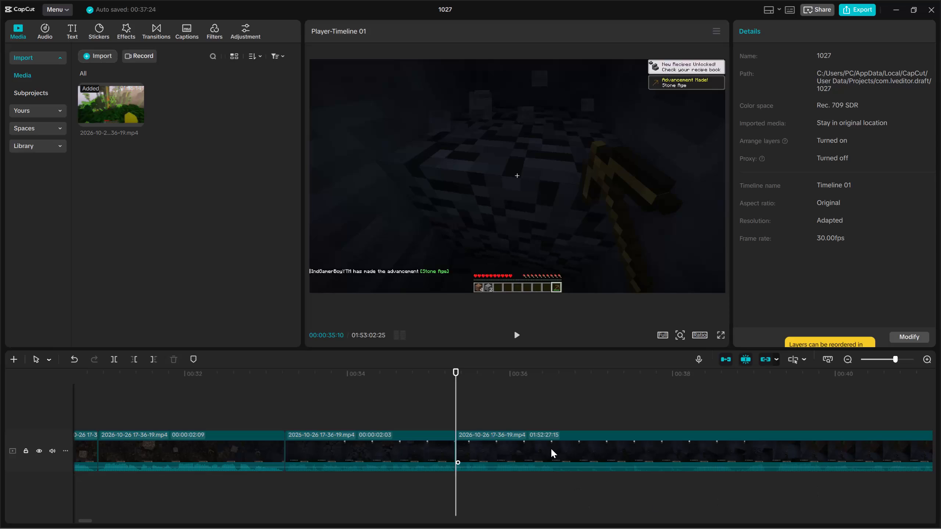
Split the mining segment at about 00:00:36:18 and ripple-trim about two seconds off the start of the remaining footage.
key("space")
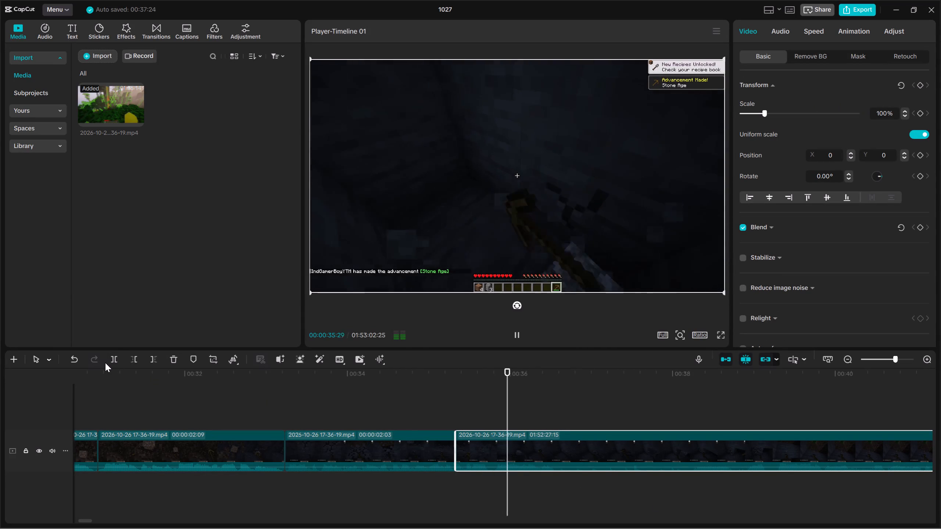
key("space")
left_click(565, 479)
left_click_drag(562, 477, 558, 476)
left_click_drag(590, 489, 600, 446)
left_click(115, 360)
key("space")
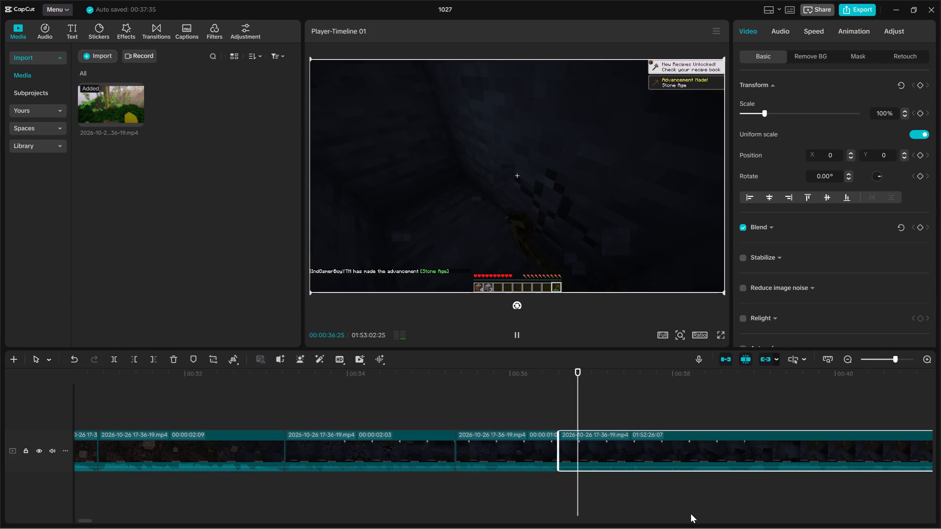
left_click(759, 488)
left_click_drag(759, 488, 677, 490)
key("space")
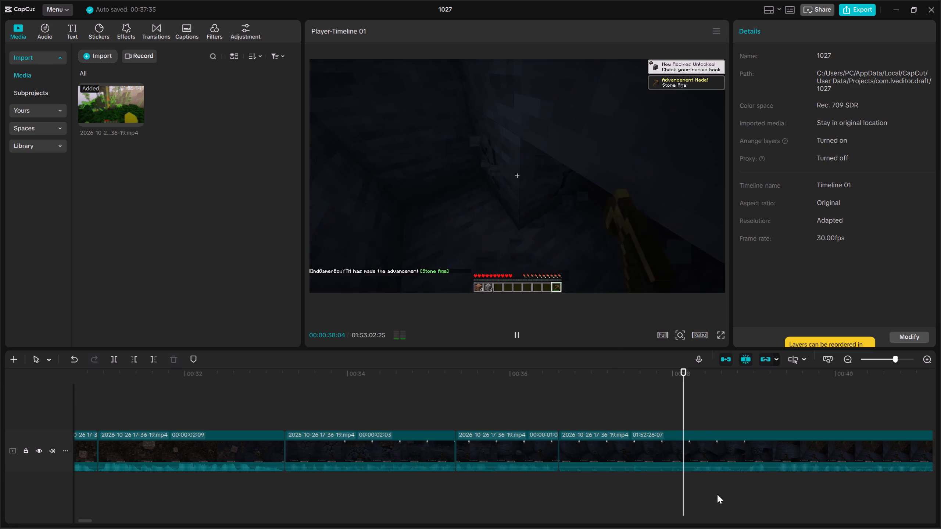
left_click(715, 484)
left_click_drag(715, 484, 738, 492)
left_click_drag(781, 505, 798, 466)
left_click(136, 360)
Split the remaining mining footage at about 00:00:39:27 and ripple-trim ten frames off the start of the new last segment.
key("space")
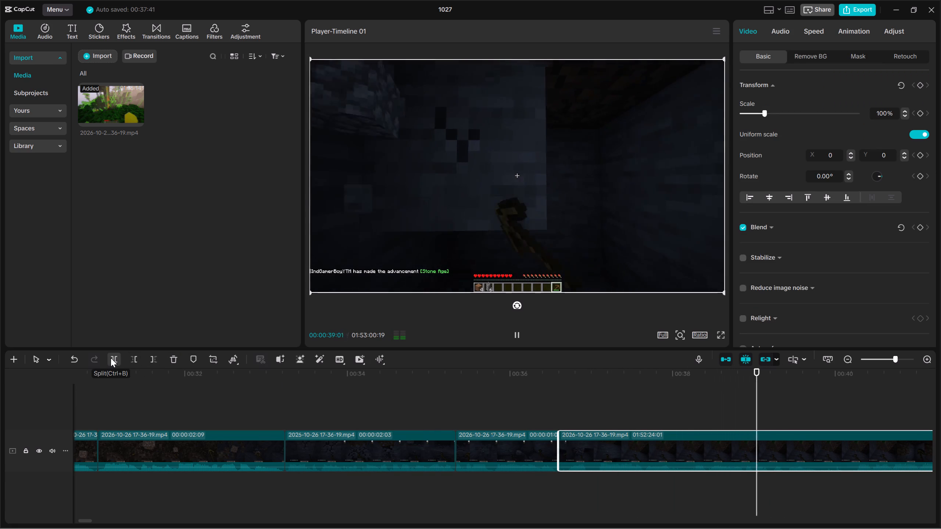
key("space")
key("space")
key("space")
left_click(111, 358)
key("space")
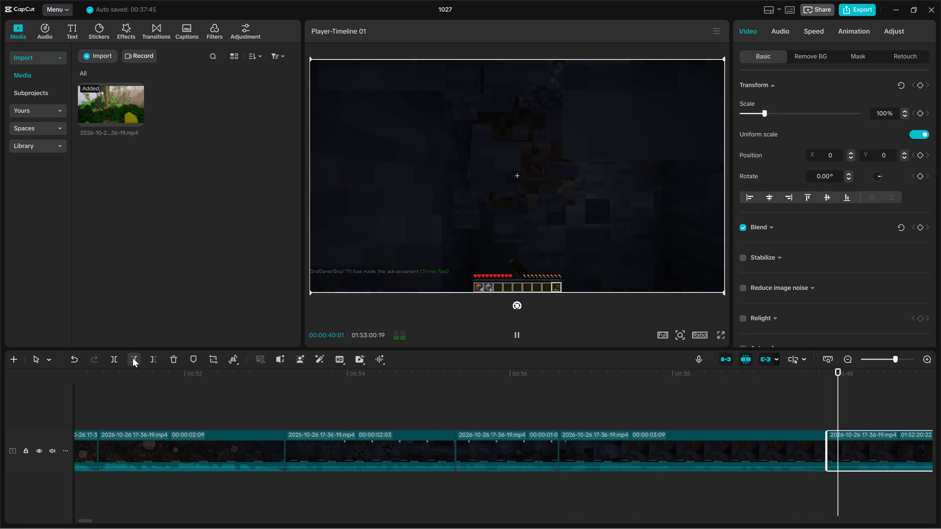
key("space")
left_click(133, 358)
Split the mining footage at 00:00:42:08 and ripple-trim ten frames off the start of the part that follows.
key("alt+shift+period")
key("alt+shift+space")
key("alt+shift+h")
key("space")
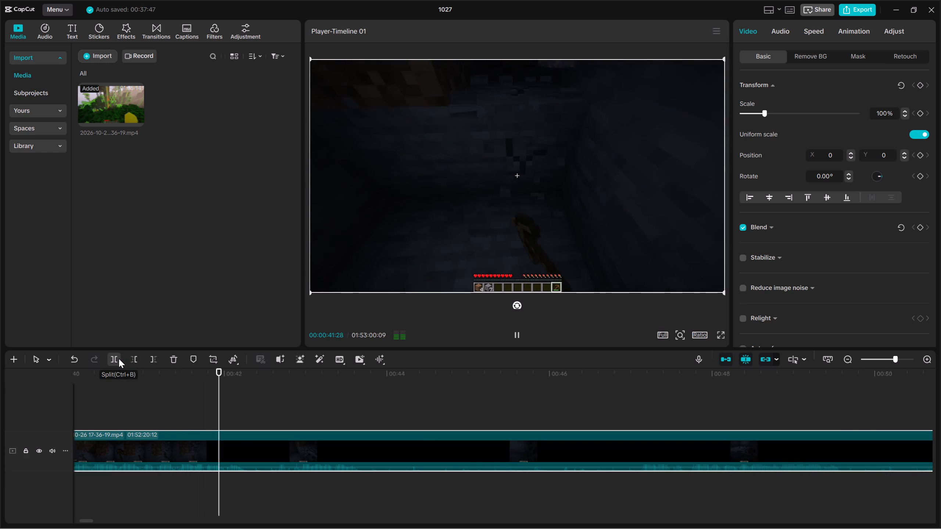
key("space")
left_click(234, 482)
left_click_drag(235, 482, 246, 488)
left_click_drag(255, 490, 266, 418)
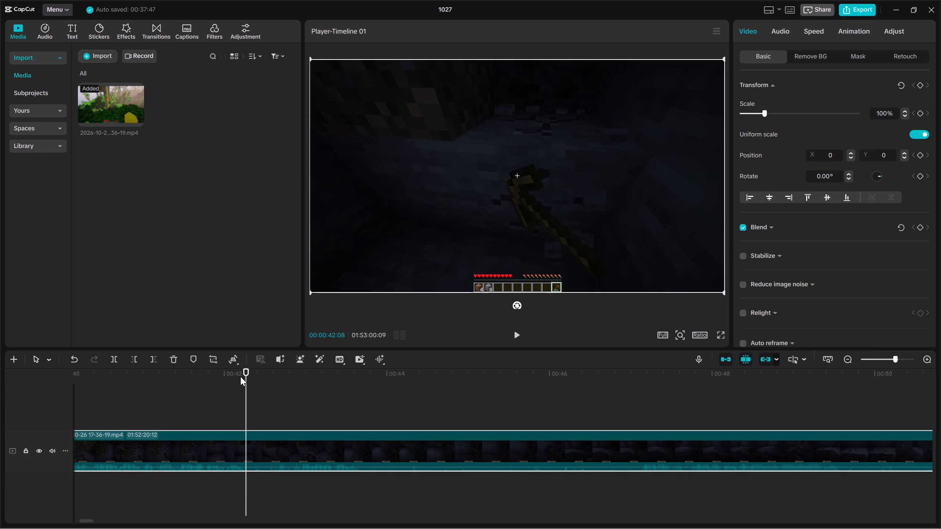
left_click(108, 356)
key("space")
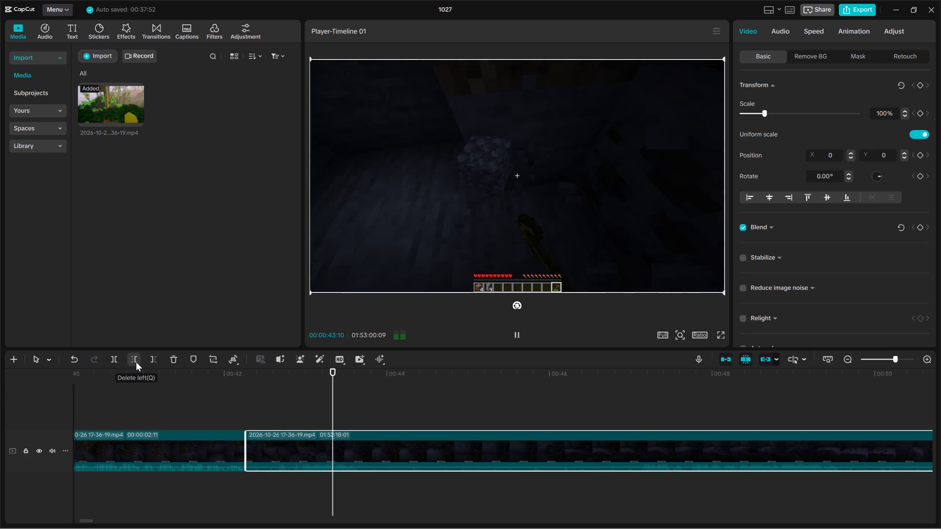
left_click(285, 476)
left_click_drag(285, 476, 273, 476)
left_click_drag(307, 497, 321, 438)
left_click(130, 360)
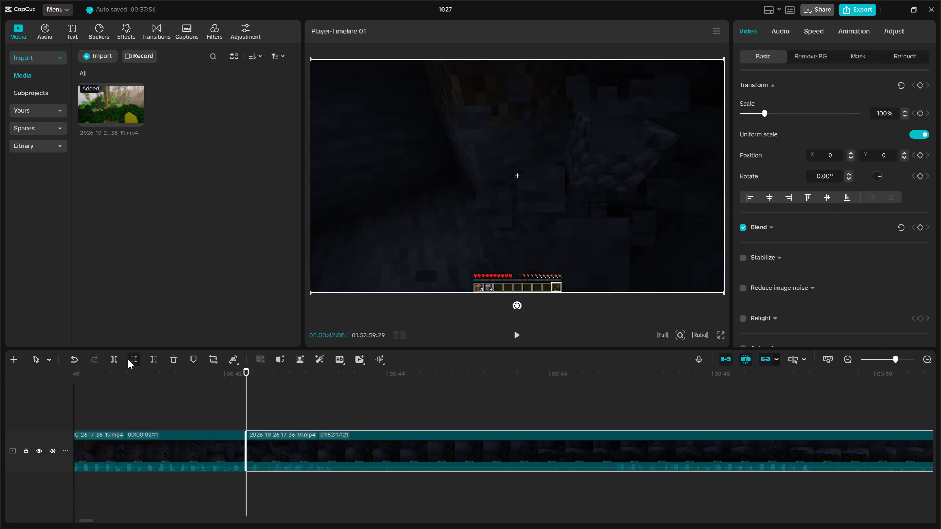
Split the mining footage at about 00:00:43:11 and ripple-trim the following segment's start up to 00:00:46:24.
key("space")
key("space")
left_click(117, 360)
key("space")
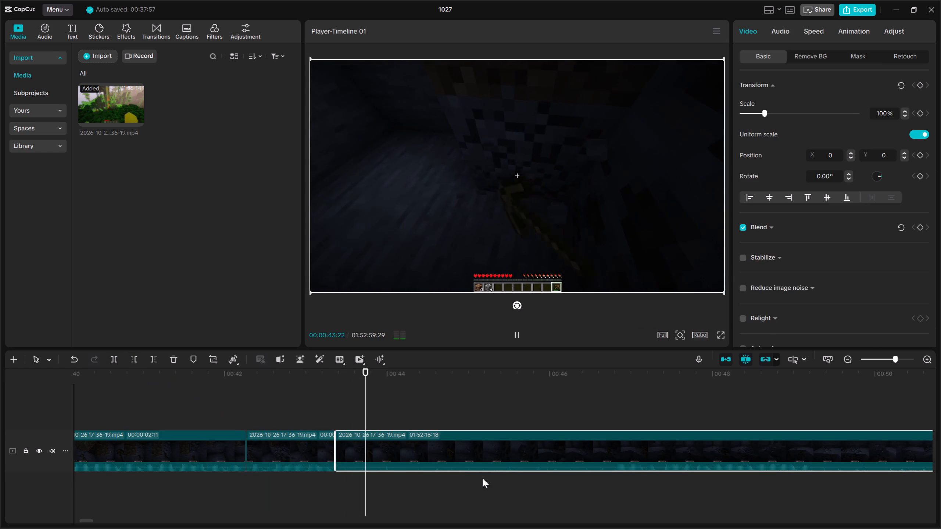
left_click(614, 479)
left_click_drag(636, 504, 660, 425)
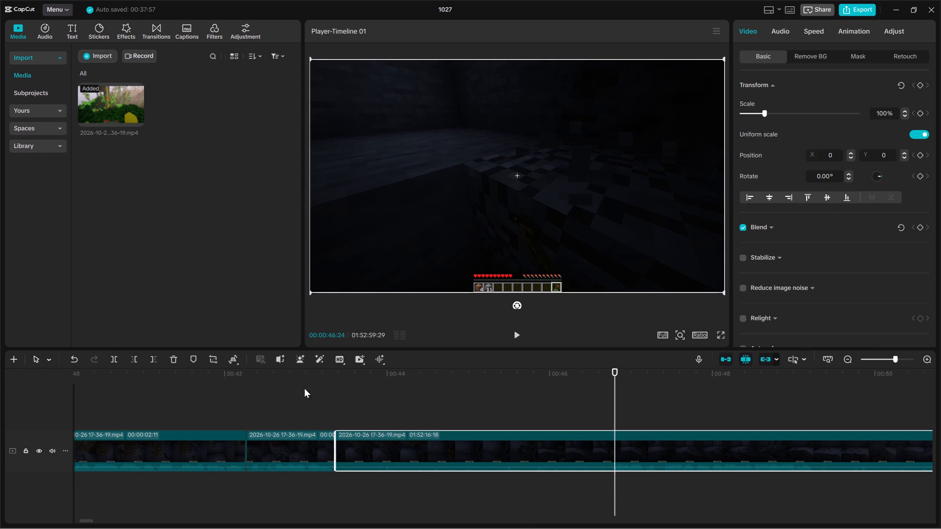
left_click(139, 362)
Split the mining footage at about 00:00:45:25 and ripple-trim about two and a half seconds off the remaining segment's start.
key("space")
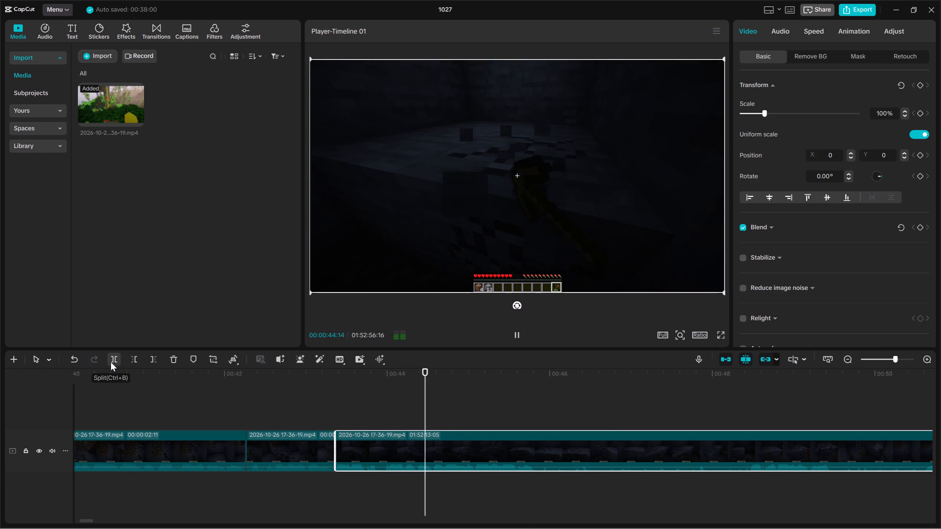
key("space")
left_click(111, 362)
key("space")
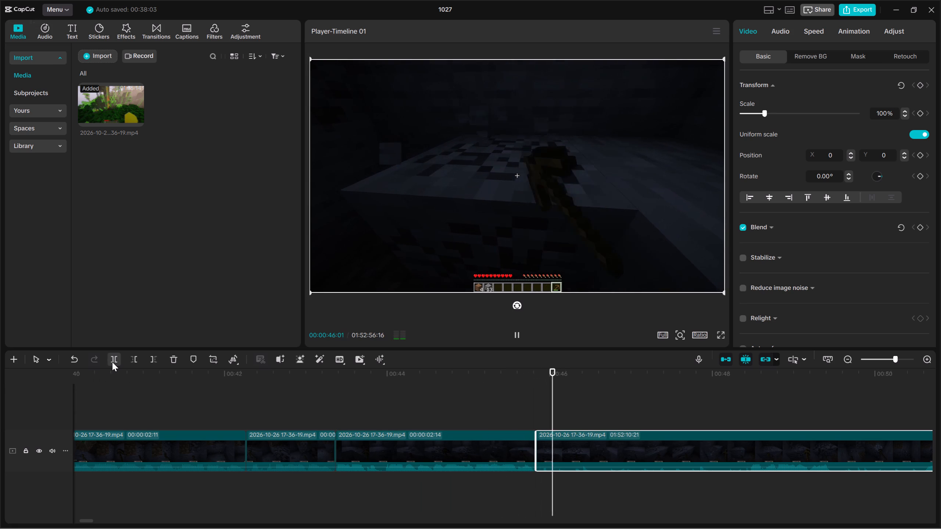
left_click(133, 361)
Split the mining footage at 00:00:46:25 and ripple-trim about one second off the start of the remaining segment.
key("space")
key("space")
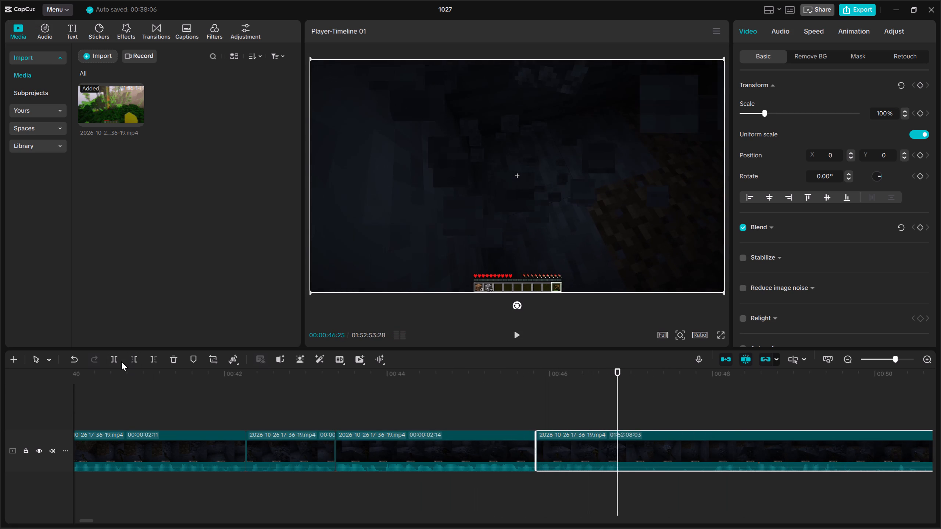
left_click(114, 361)
key("space")
left_click(134, 359)
Split the mining footage at about 00:00:48:20 and play the remaining segment to 00:00:49:08 to find the next cut point.
key("space")
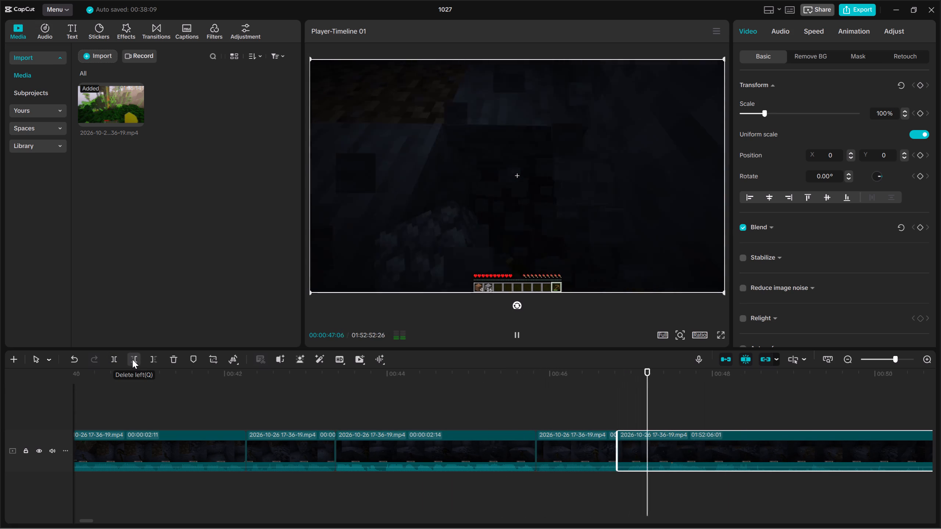
key("space")
left_click(116, 360)
key("space")
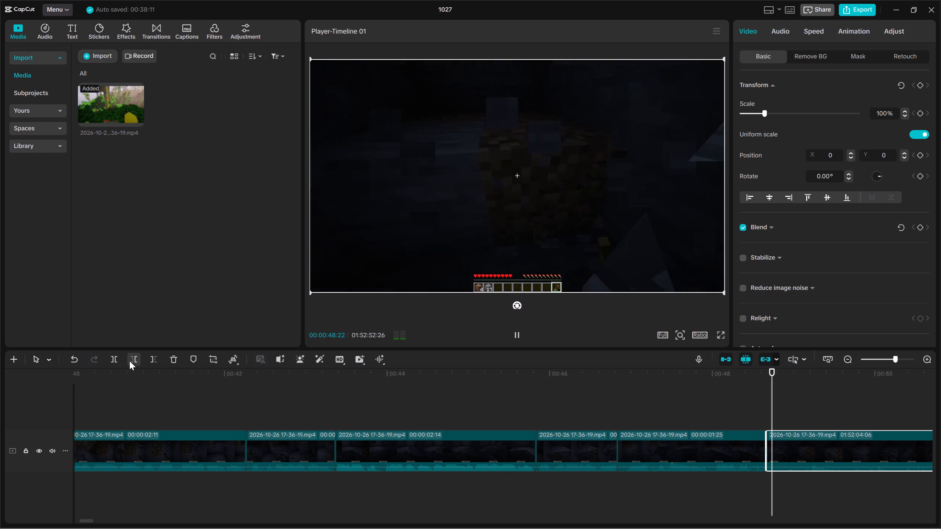
key("space")
key("space")
key("space")
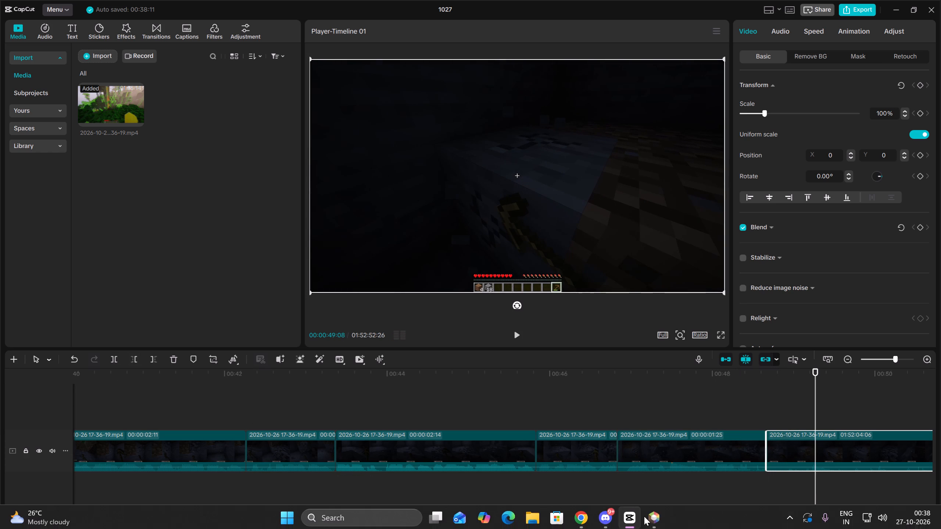
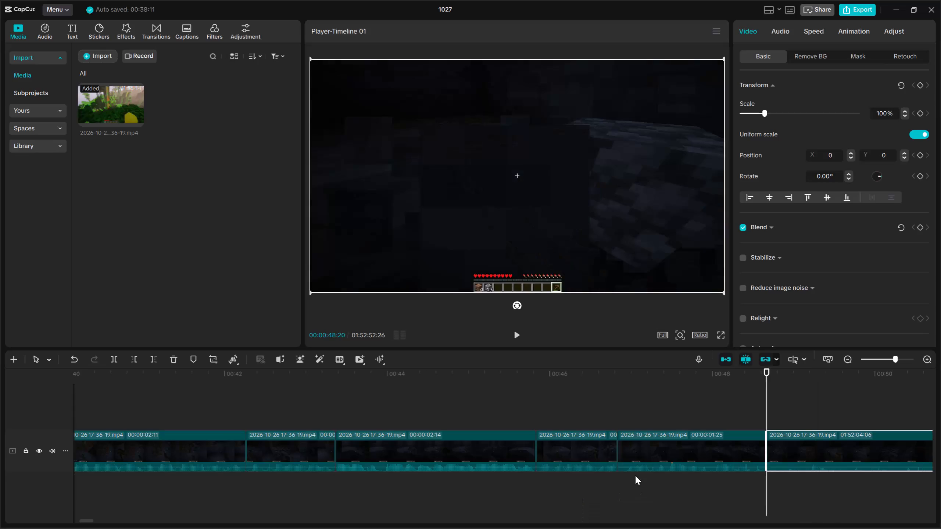
Play the mining footage past the 00:00:48:20 cut, and replay the preceding segment from 00:00:46:25 to review the latest cuts.
key("space")
key("space")
key("space")
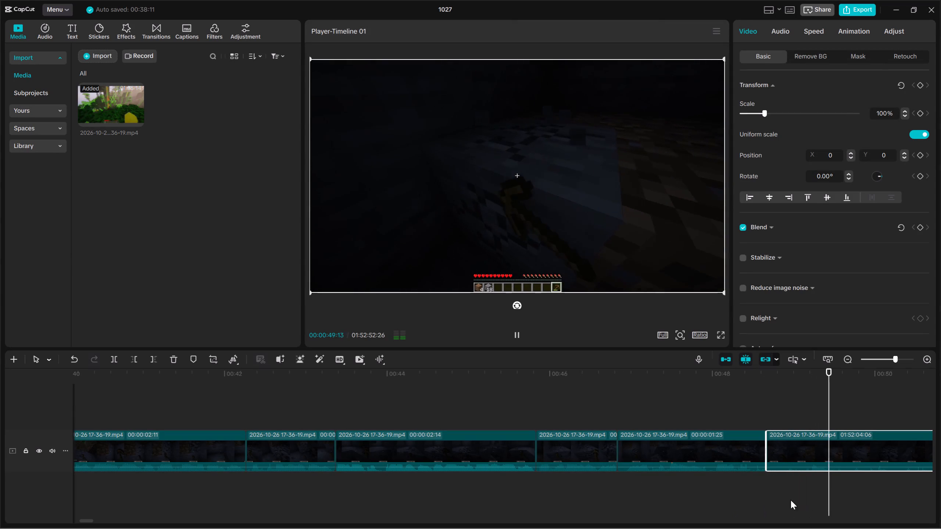
left_click(732, 493)
key("Up")
key("space")
key("space")
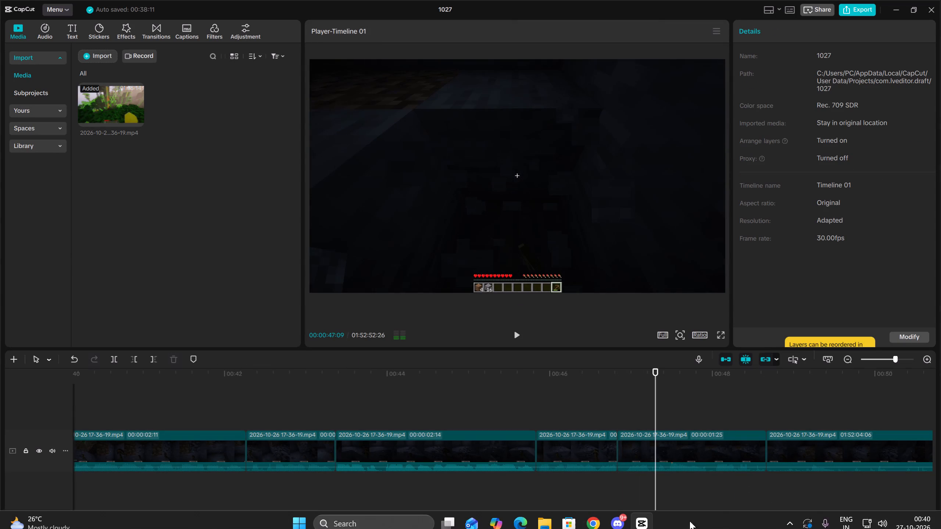
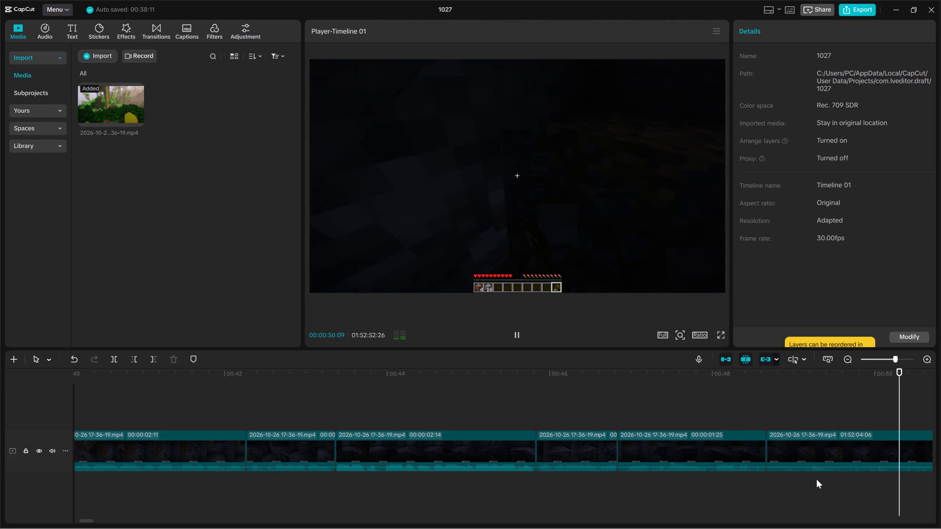
Pause the mining footage at 00:00:53:06, select the last clip and cut away its beginning up to that point.
left_click(854, 359)
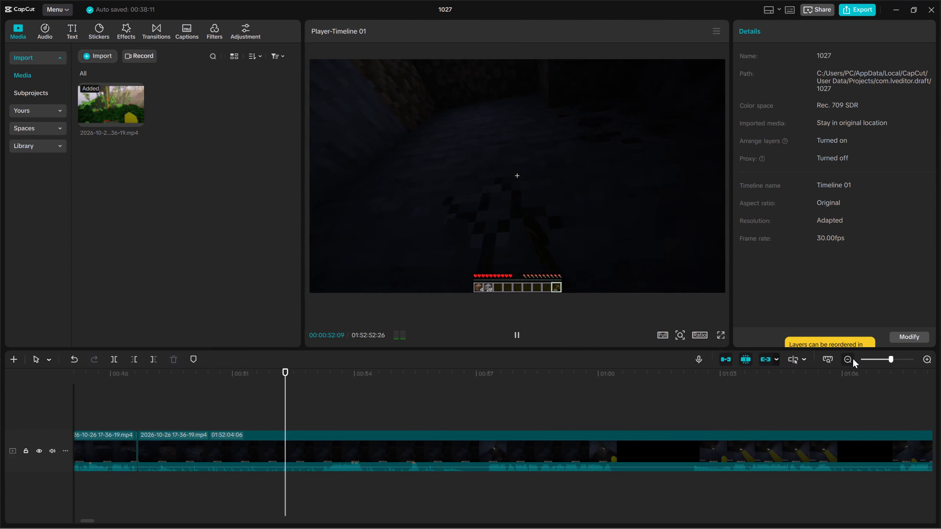
left_click(851, 359)
key("space")
left_click_drag(429, 393, 384, 514)
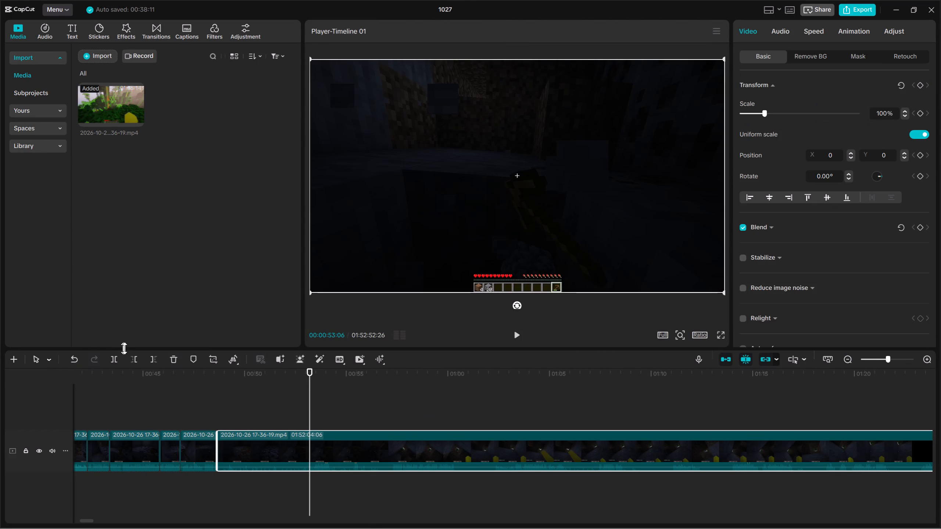
left_click(132, 360)
left_click(927, 361)
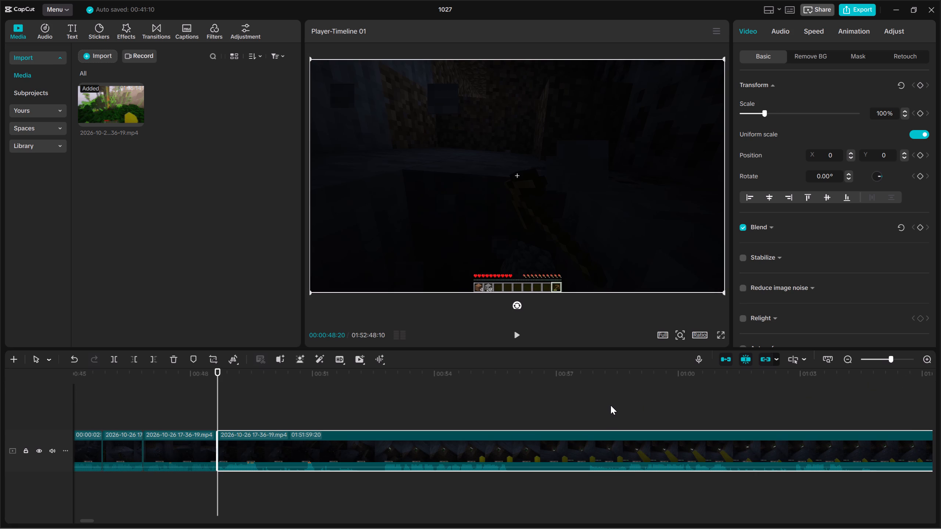
Switch to Chrome with the IndGamerBoy profile, search for Filmora, view the official Wondershare Filmora page and return to CapCut.
left_click(595, 510)
left_click(411, 255)
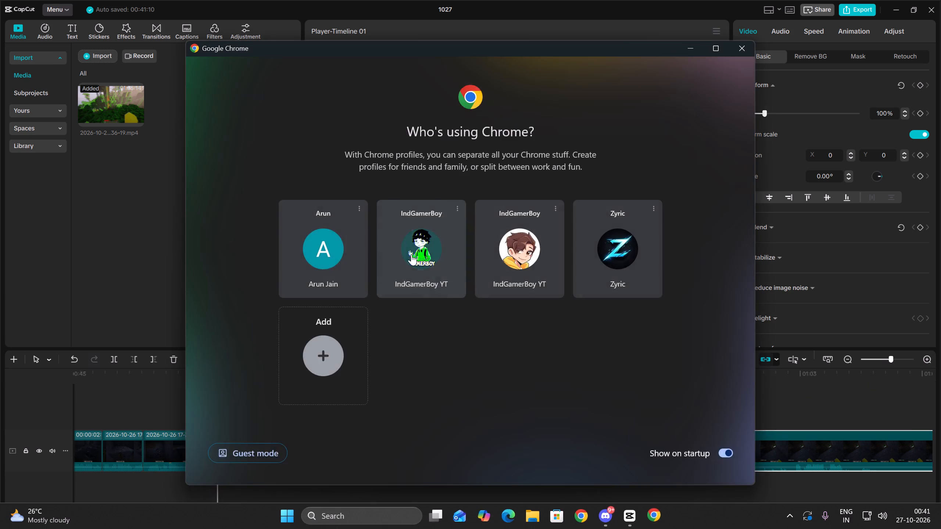
left_click(406, 198)
type("do")
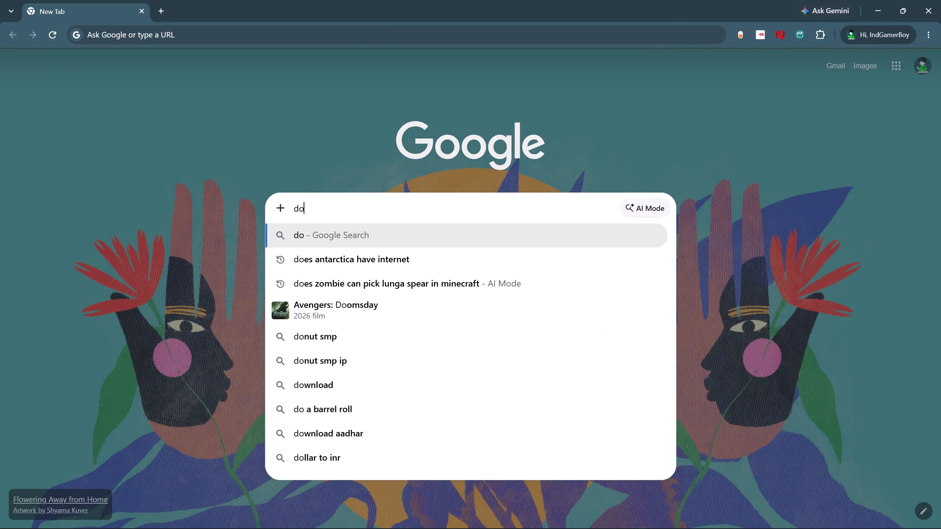
key("BackSpace")
key("BackSpace")
type("filmora")
key("space")
key("Return")
scroll(430, 195, "up", 1)
left_click(329, 232)
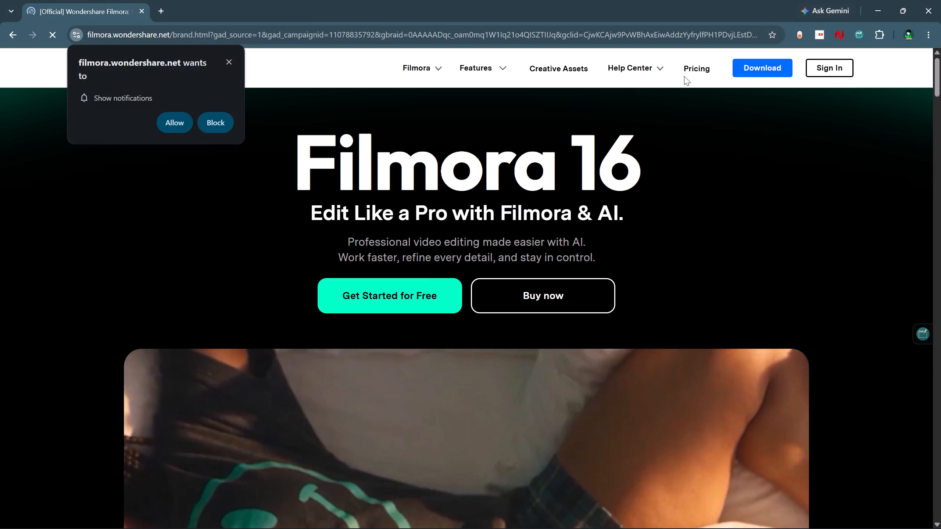
left_click(940, 0)
Split the mining clip just before 00:00:50 and cut about one second from the start of the remaining clip.
key("space")
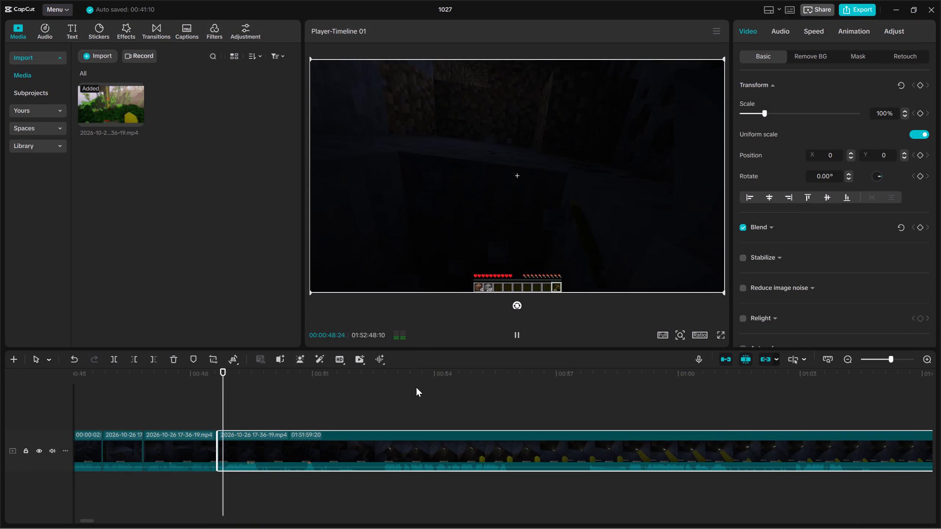
key("space")
left_click(116, 357)
key("space")
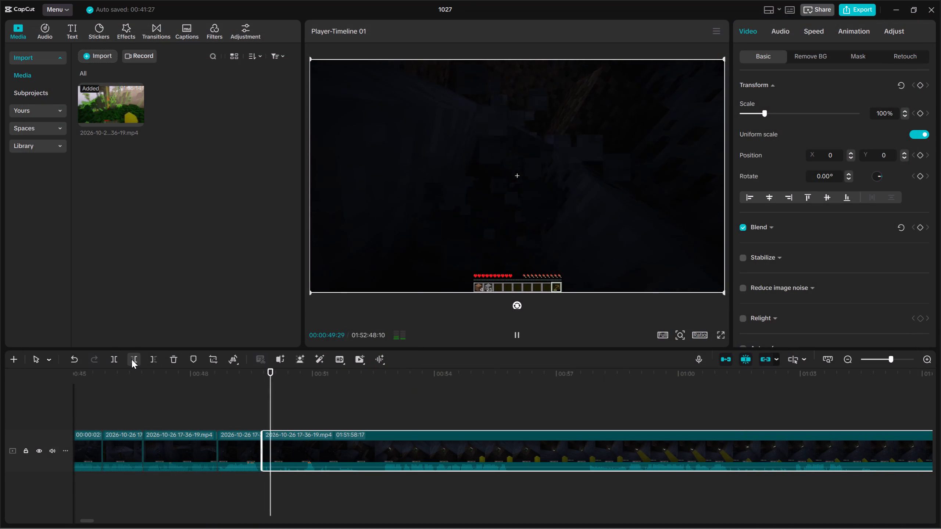
left_click(132, 359)
Replay the start of the last clip around 00:00:50 several times to examine the new cut and the mining that follows.
key("space")
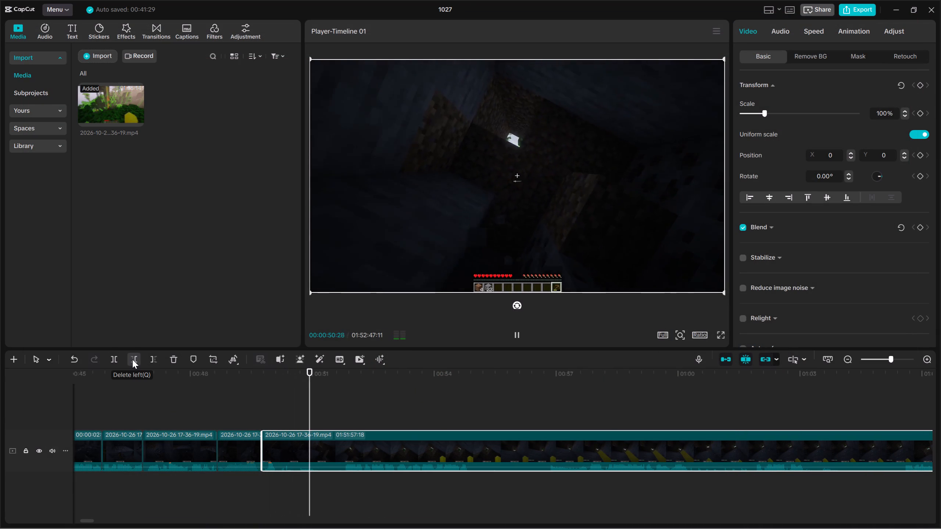
key("space")
key("Up")
key("space")
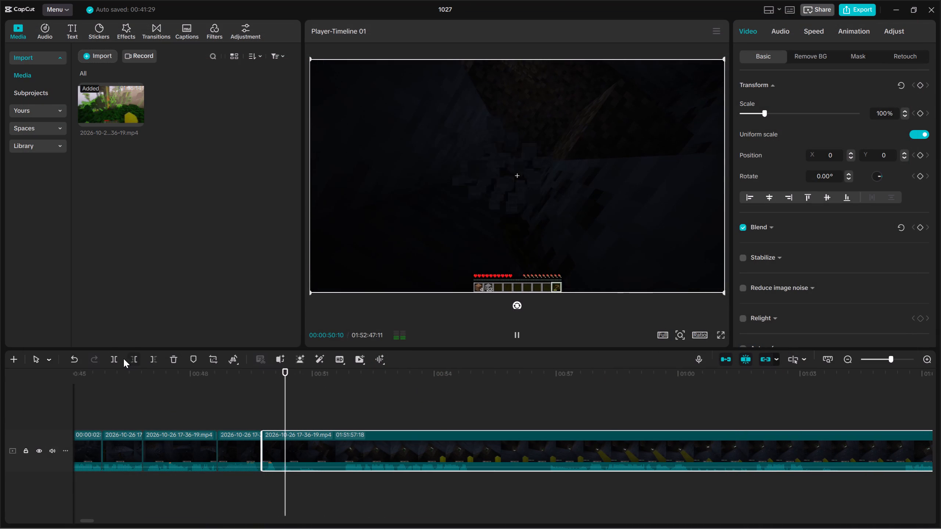
key("space")
left_click(275, 496)
left_click_drag(273, 495, 267, 493)
left_click(299, 451)
key("Up")
key("space")
key("space")
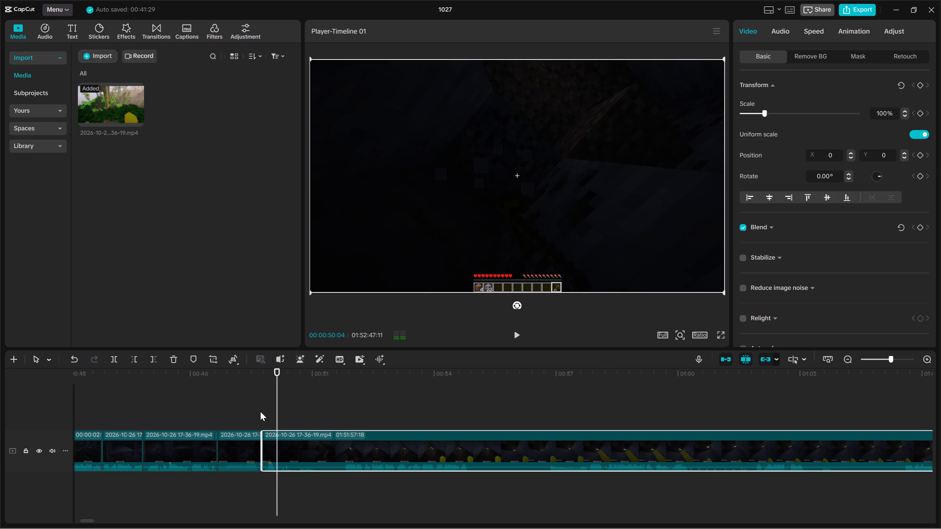
key("Up")
key("space")
key("space")
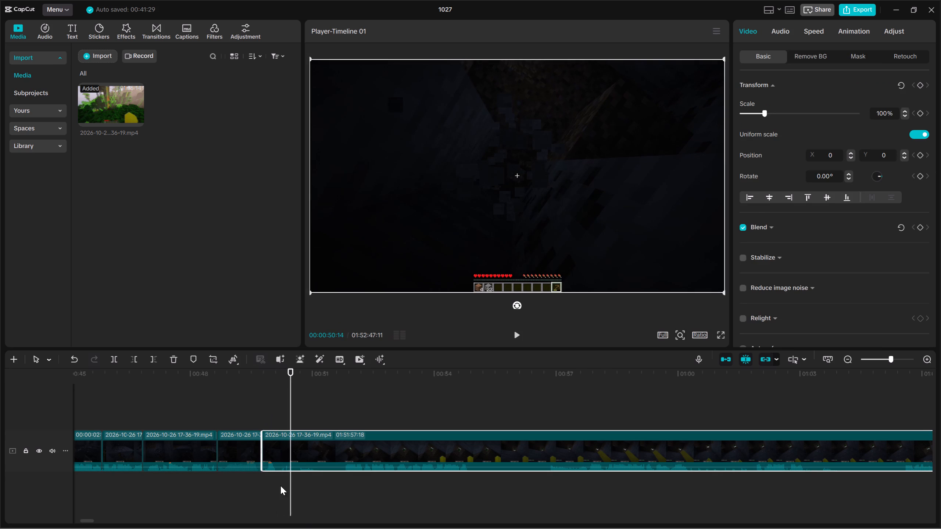
Split the last clip at about 00:00:50:06 and cut roughly a second and a half from the start of the remainder.
double_click(280, 486)
left_click_drag(315, 497, 325, 440)
left_click(116, 357)
key("space")
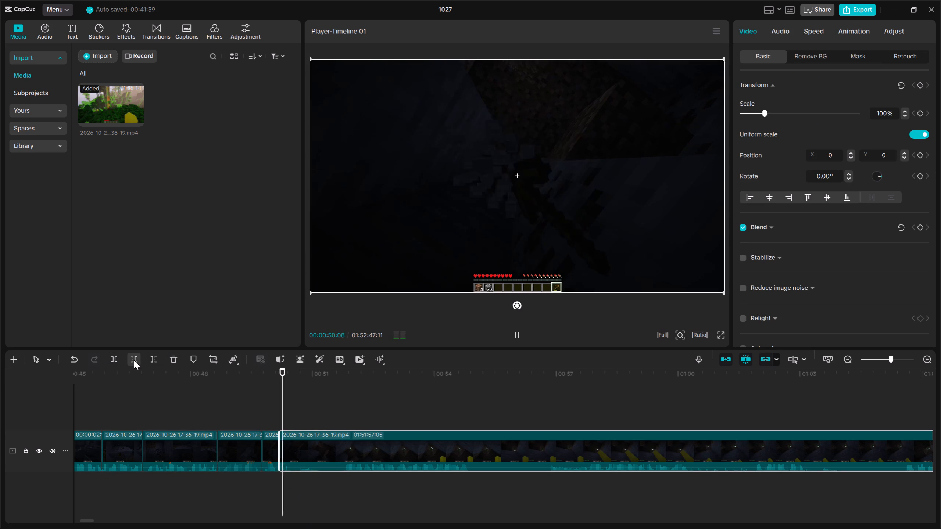
left_click(135, 360)
Split the footage at 00:00:53:07, after the look up the shaft, and cut about two seconds from the start of the following clip.
key("space")
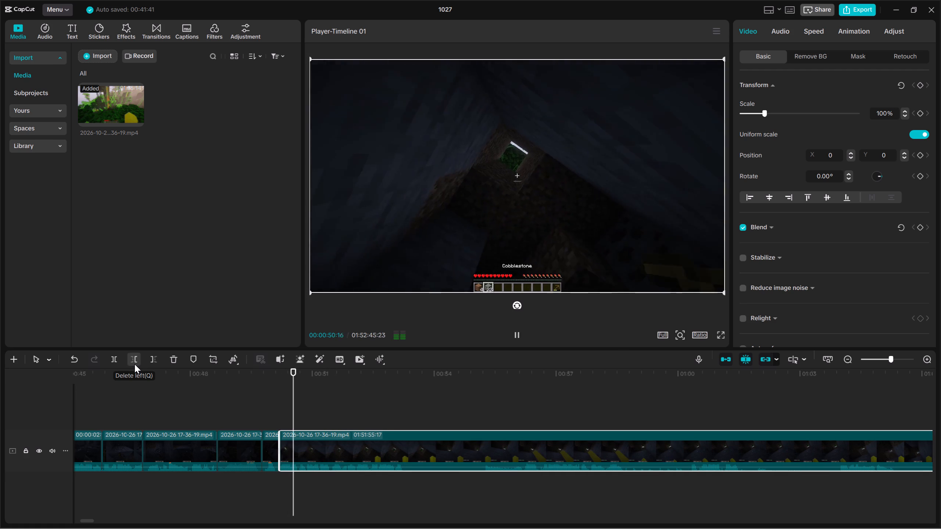
key("space")
left_click(114, 359)
key("space")
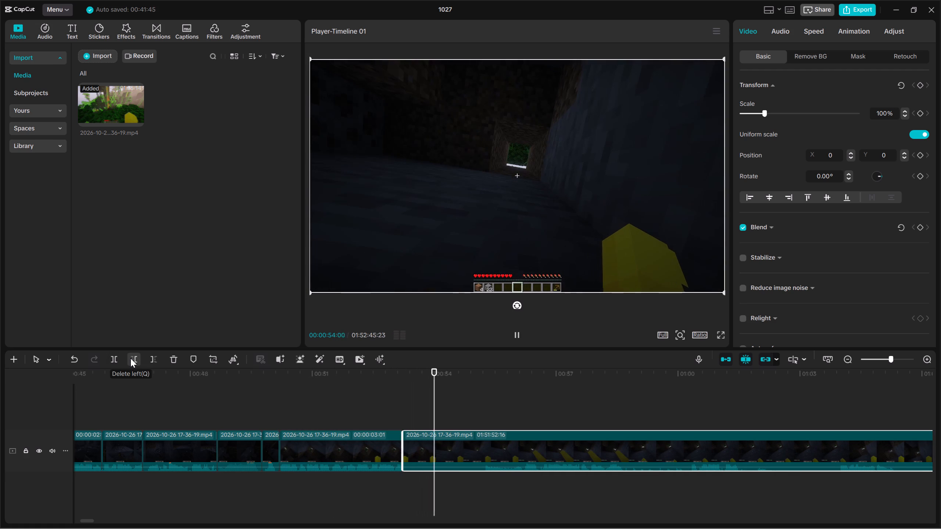
left_click(132, 358)
Replay the last clip from its start and trim its beginning twice, first up to 00:00:53:25, then up to 00:00:53:14.
key("space")
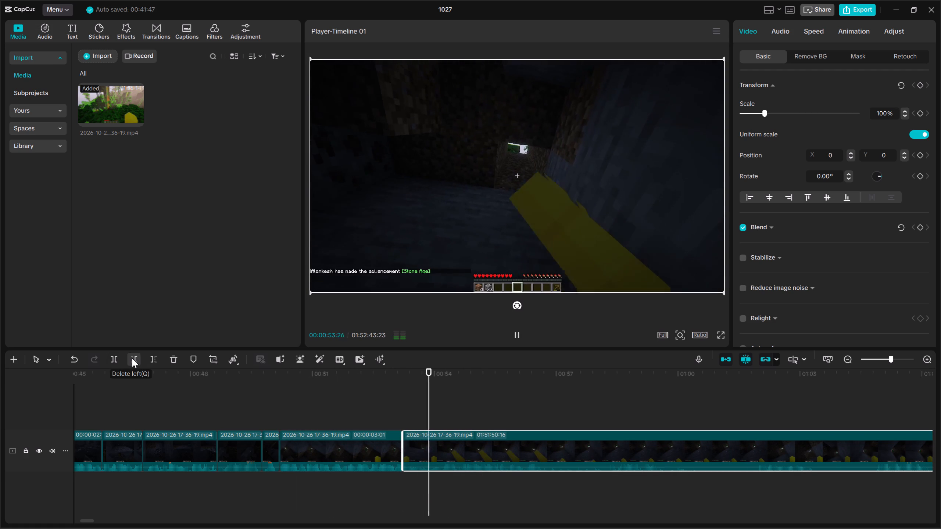
key("Up")
key("space")
key("space")
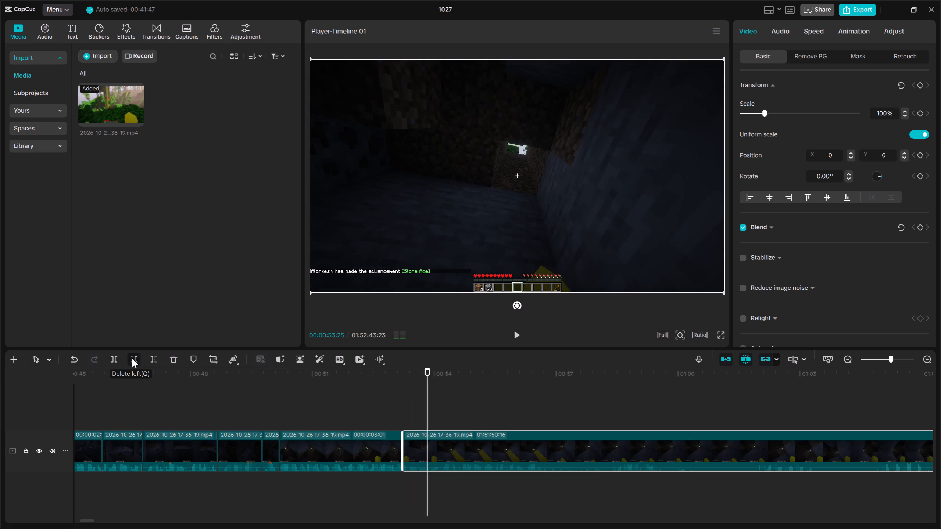
left_click(132, 358)
key("space")
key("space")
key("Up")
key("space")
key("space")
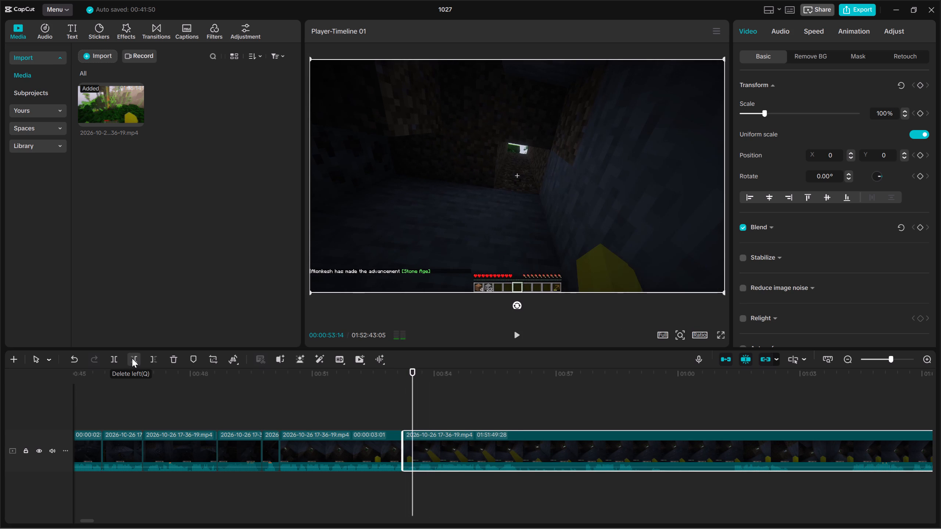
left_click(132, 358)
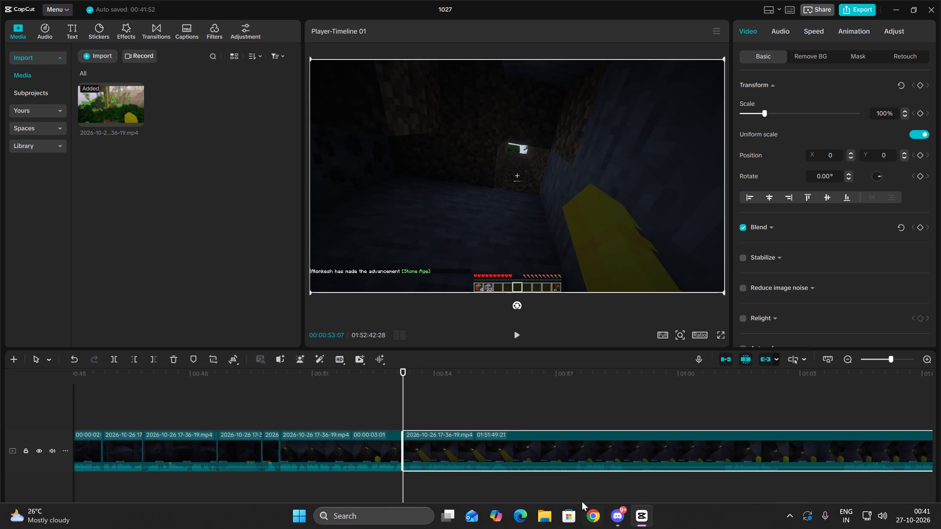
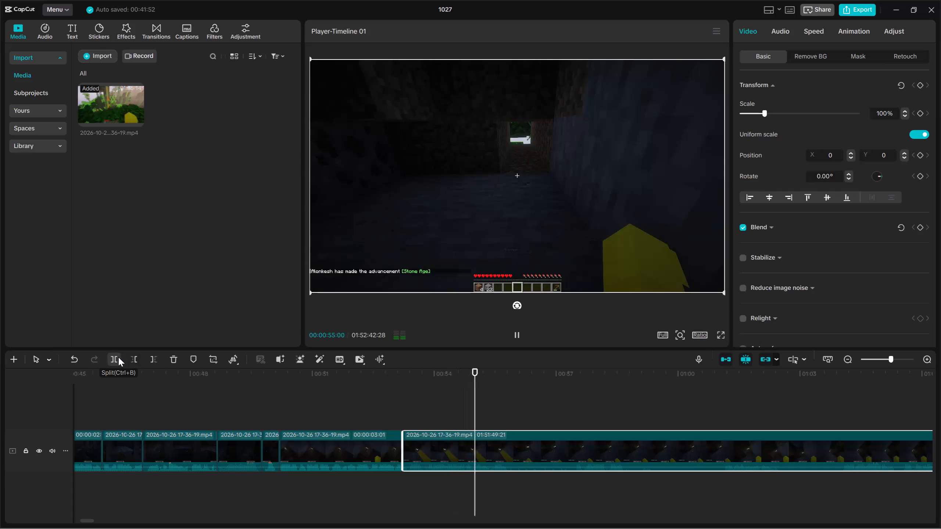
Split the last clip at 00:00:55:23 and cut a little under two seconds from the start of the remainder.
key("space")
left_click(118, 357)
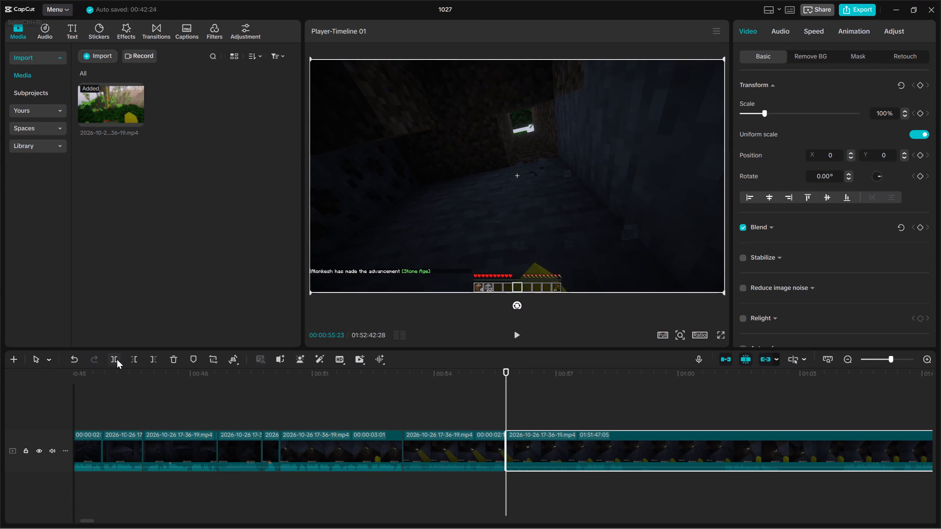
key("space")
left_click(133, 360)
key("space")
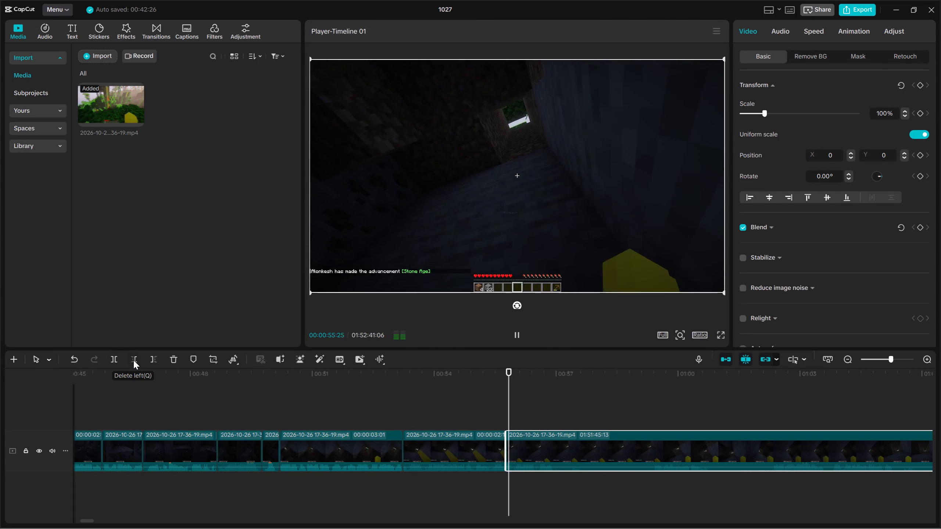
Split the last clip at 00:00:56:29 and cut about two and a half seconds from the start of the remainder.
key("space")
left_click(114, 361)
key("space")
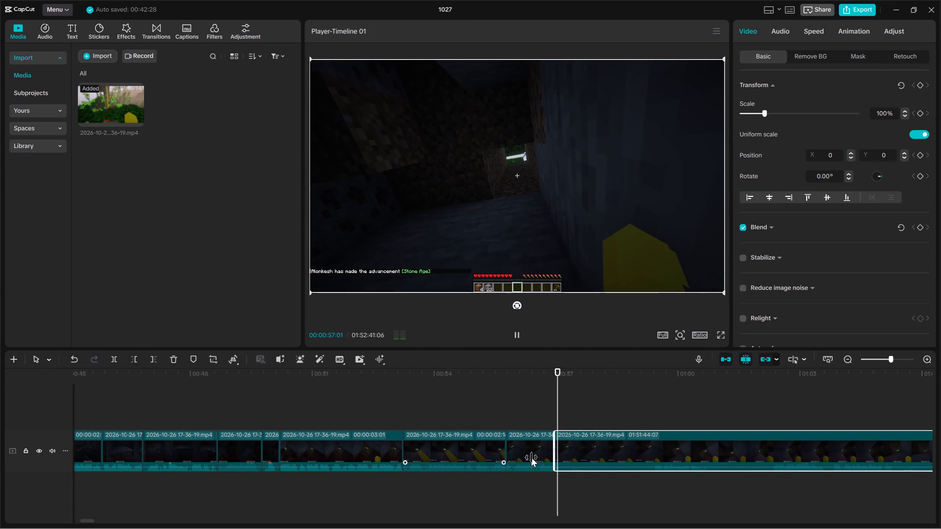
left_click(653, 476)
key("space")
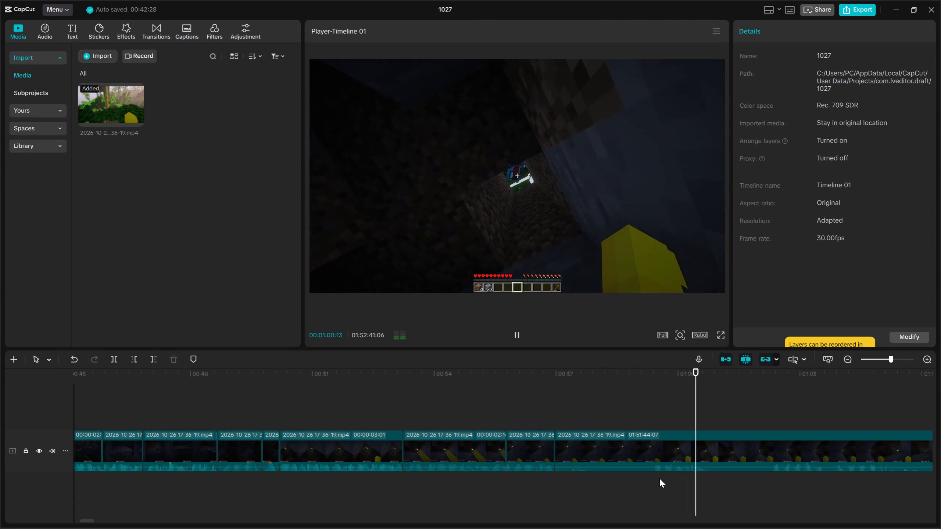
double_click(659, 478)
left_click_drag(659, 477, 652, 479)
left_click_drag(680, 483, 686, 456)
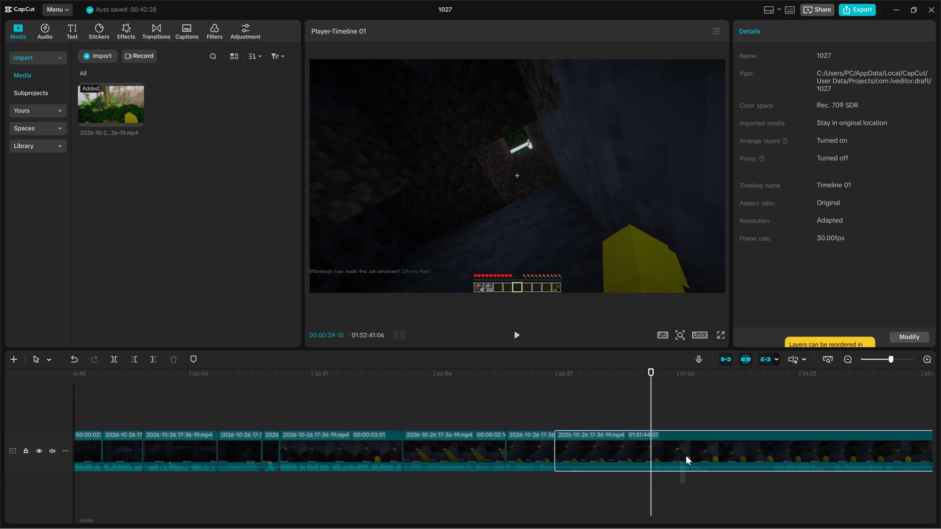
left_click_drag(686, 456, 689, 430)
left_click(133, 356)
key("space")
left_click(133, 356)
key("space")
key("space")
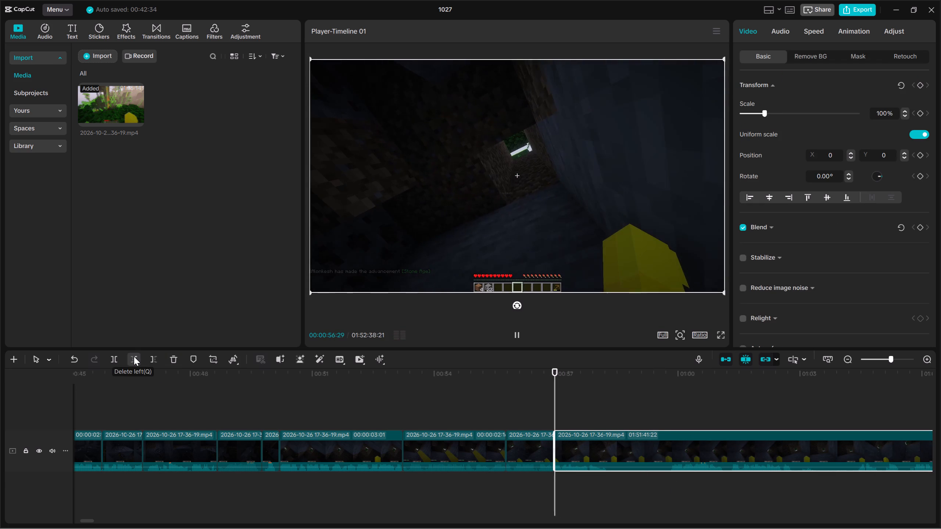
Split the last clip at 00:00:58:09 and cut about a second and a half from the start of the remainder.
key("space")
left_click(115, 360)
key("space")
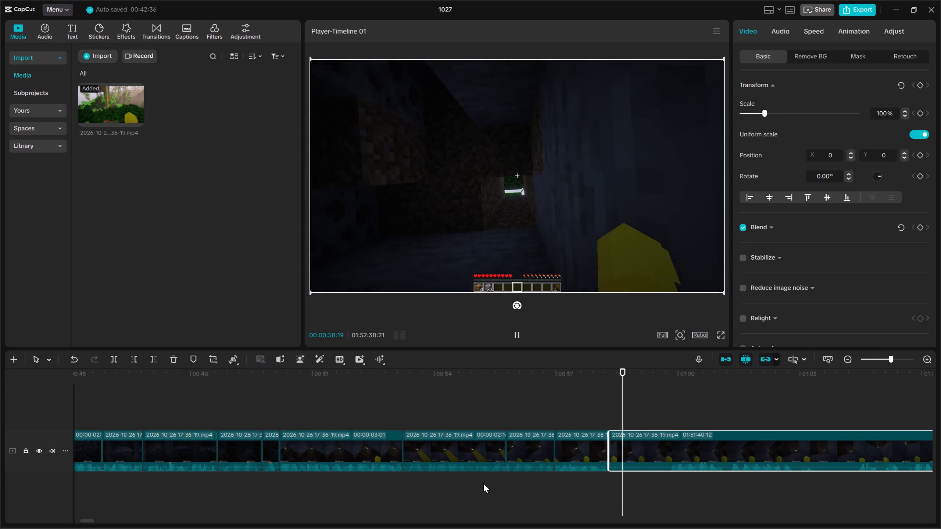
key("space")
key("space")
left_click(129, 358)
key("space")
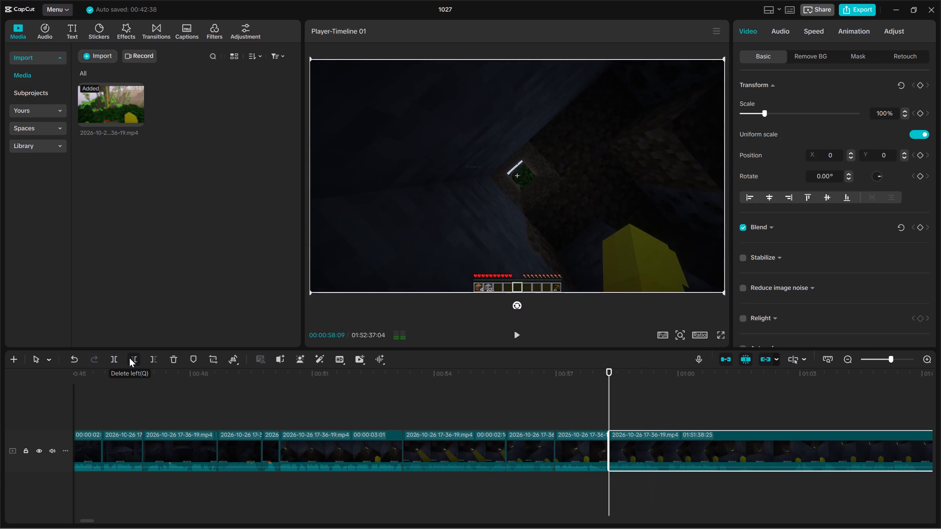
Split the last clip at 00:00:59:16 and cut about seven frames from the start of the remainder.
key("space")
left_click(115, 360)
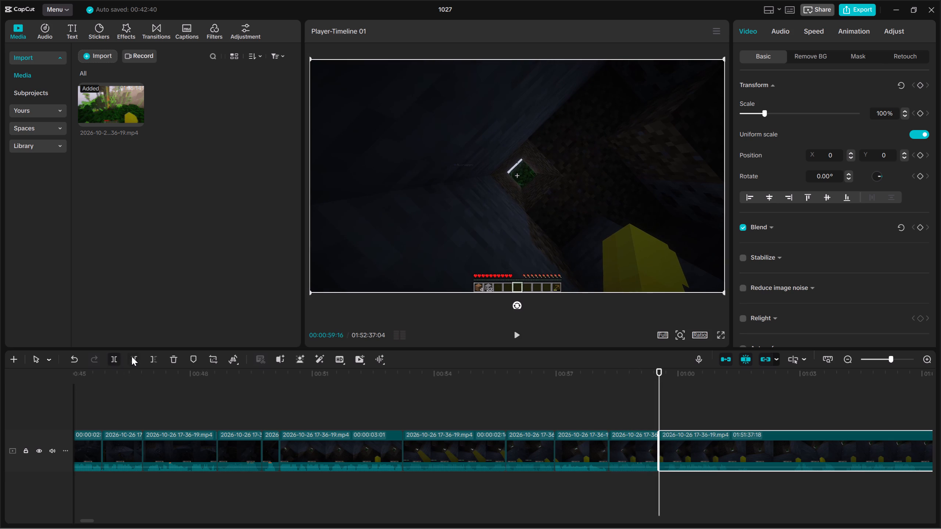
key("space")
left_click(132, 356)
key("space")
key("space")
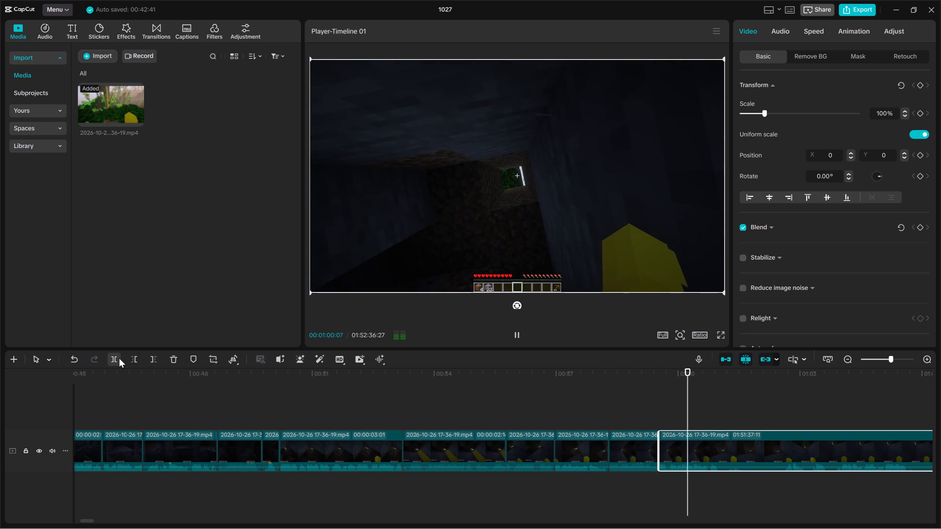
Split the last clip at 00:01:01:05 and remove about 11 seconds of the following mining footage, up to 00:01:12:04.
left_click(119, 358)
key("space")
key("space")
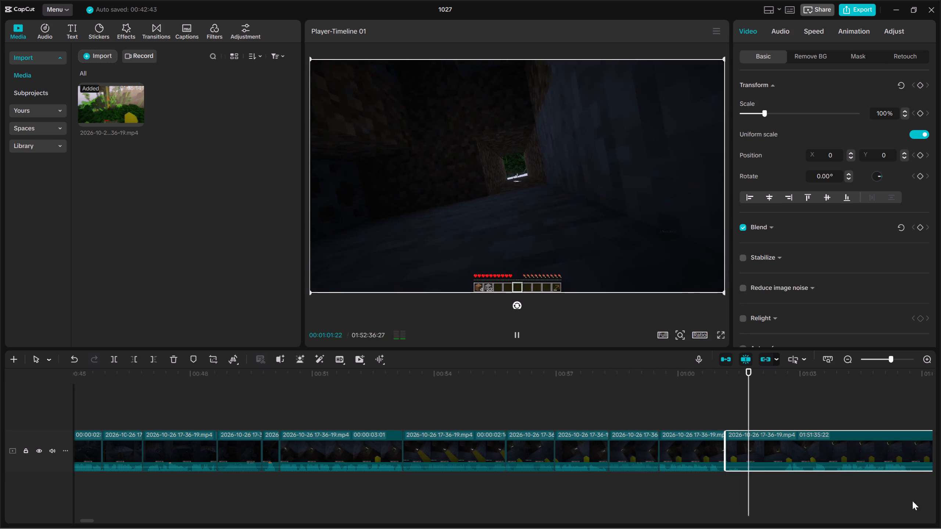
left_click_drag(865, 492, 910, 507)
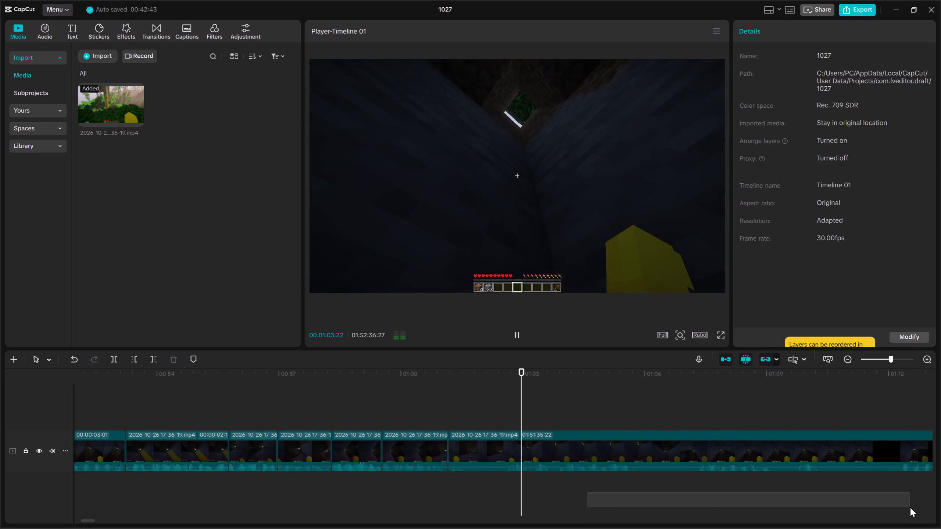
left_click_drag(910, 507, 925, 505)
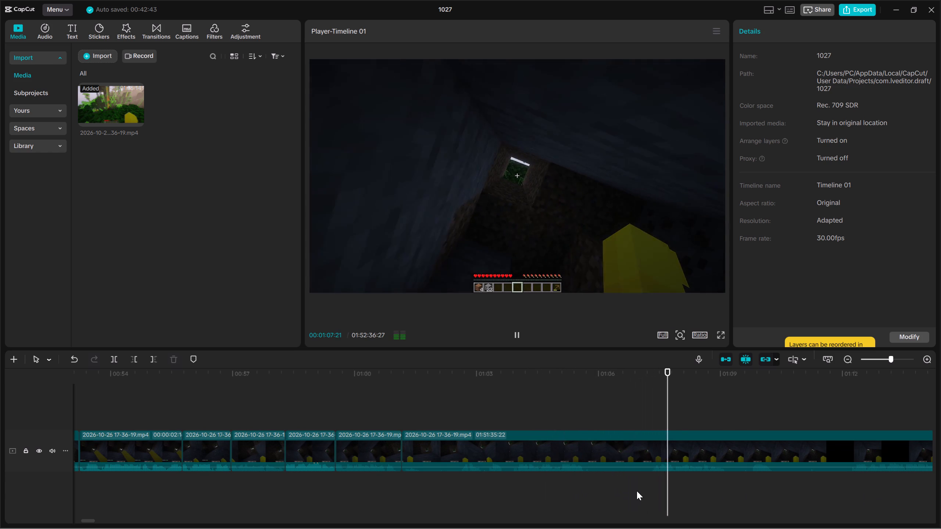
scroll(686, 493, "down", 7, "ctrl")
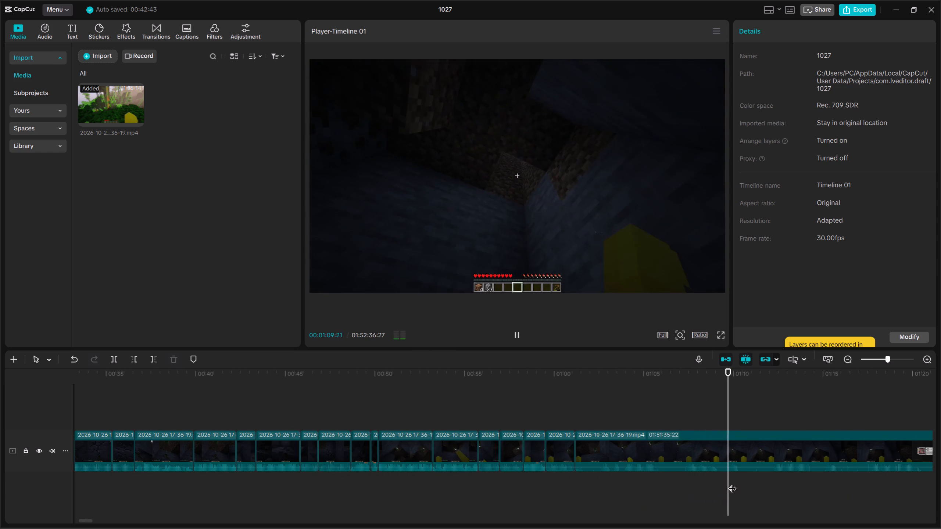
left_click(772, 475)
left_click_drag(795, 491, 799, 406)
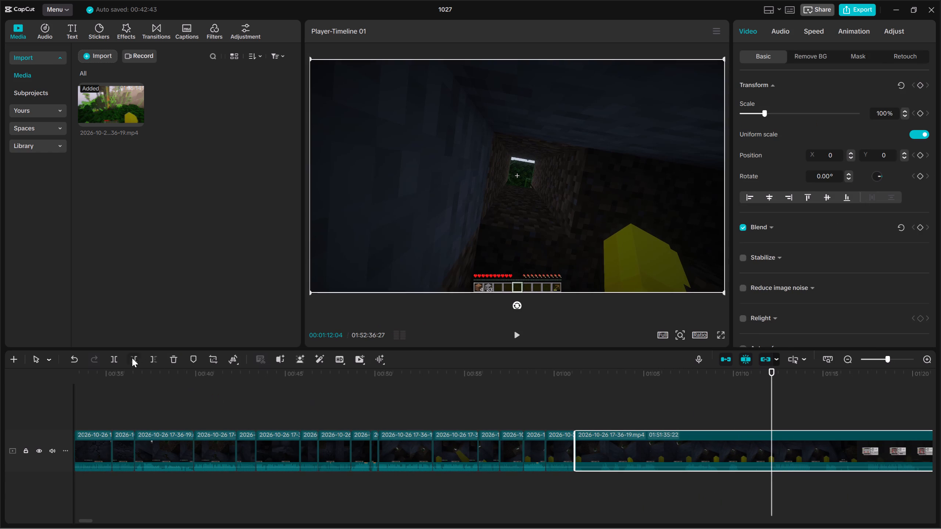
left_click(132, 358)
key("space")
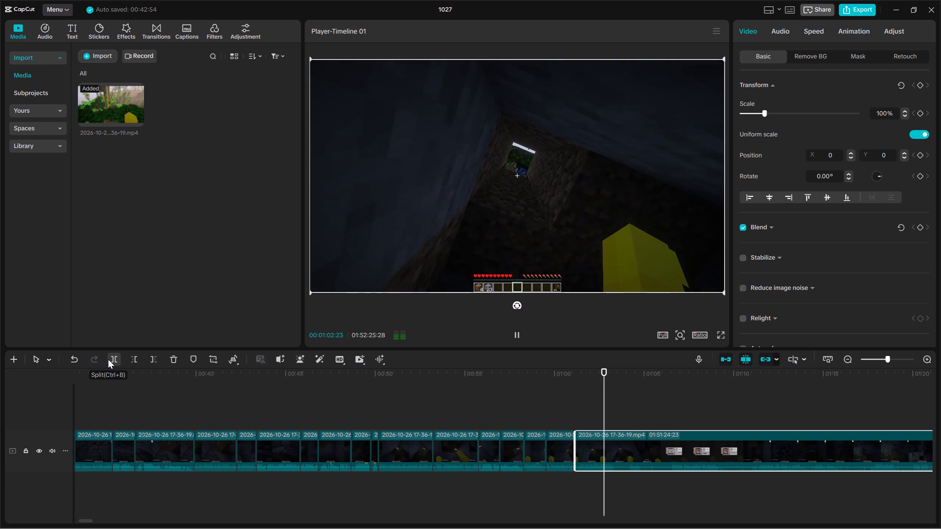
Split the last clip at 00:01:03:11, replay the footage after the cut, and trim its start up to 00:01:04:00.
key("space")
left_click(108, 359)
key("space")
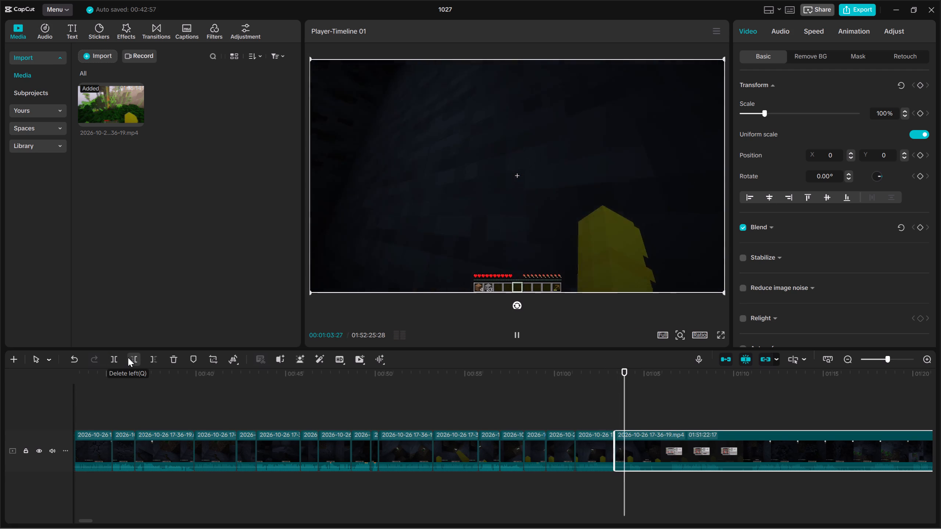
key("space")
key("Up")
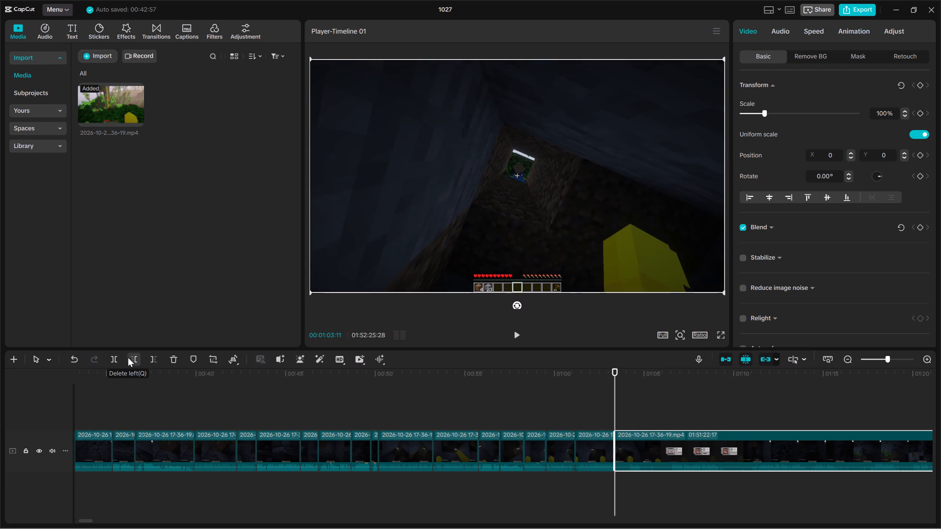
key("space")
key("space")
key("space")
key("space")
left_click(129, 357)
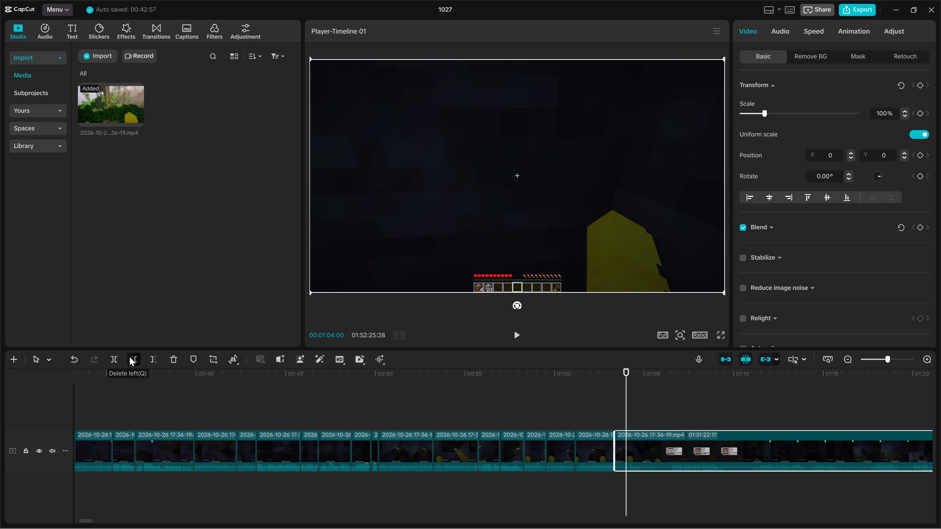
key("space")
Split the last clip at 00:01:04:10, before the crafting screen, and cut about a second and a half from the remainder's start.
key("space")
left_click(116, 357)
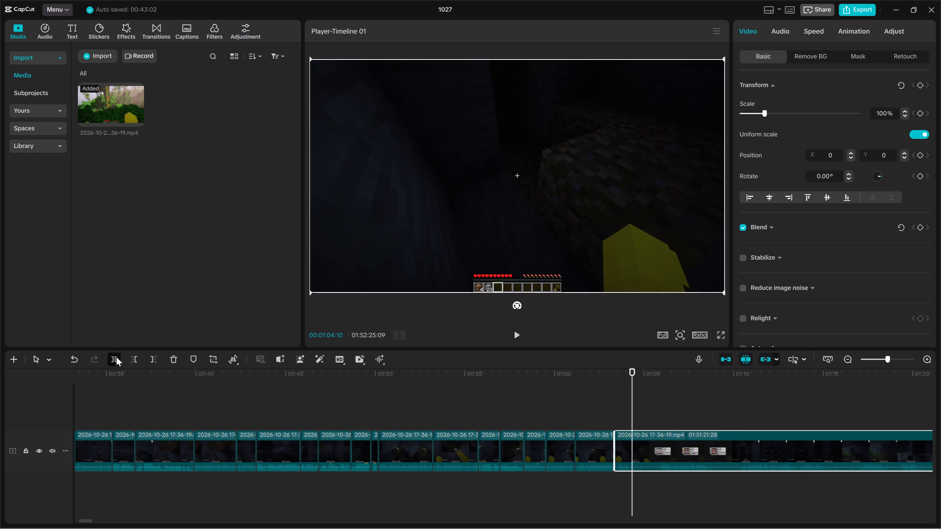
key("space")
left_click(132, 356)
key("space")
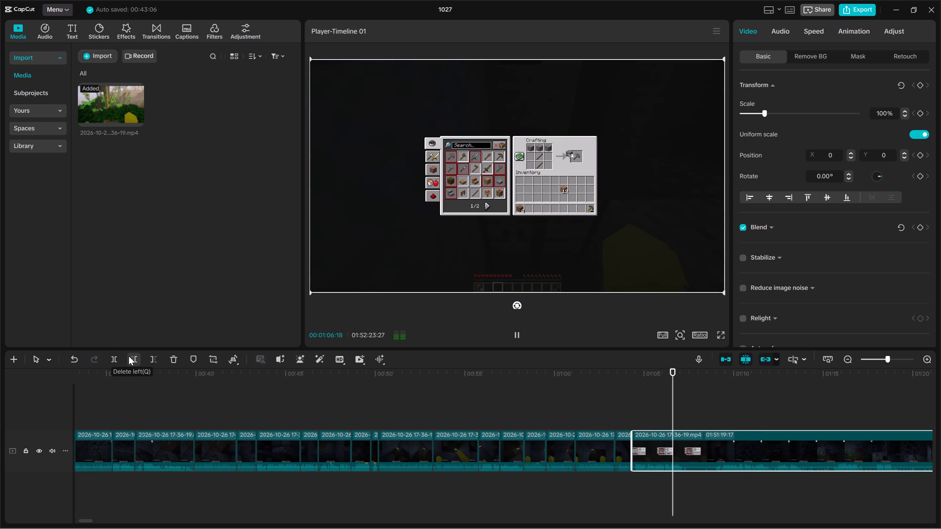
Split the last clip at 00:01:07:10, around the end of the pickaxe crafting, and cut about a second and a half from the remainder's start.
key("space")
left_click(115, 356)
key("space")
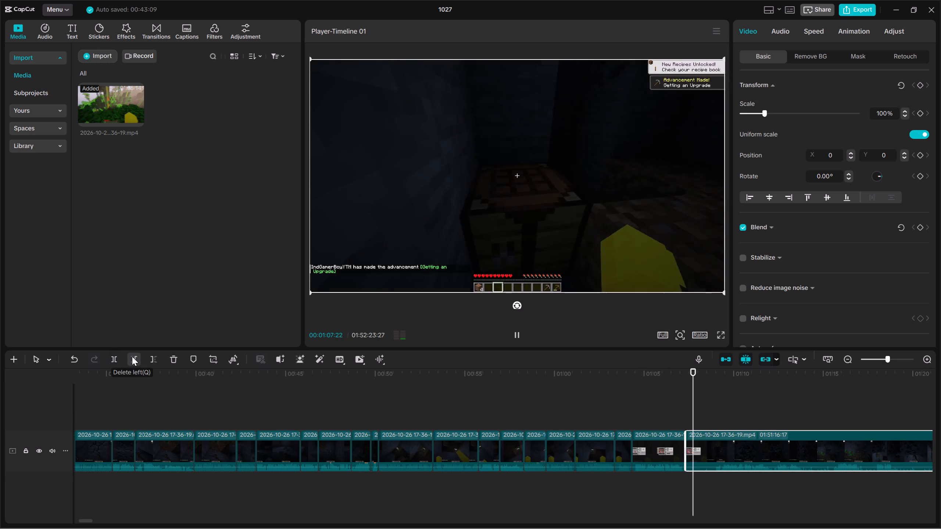
left_click(132, 356)
key("space")
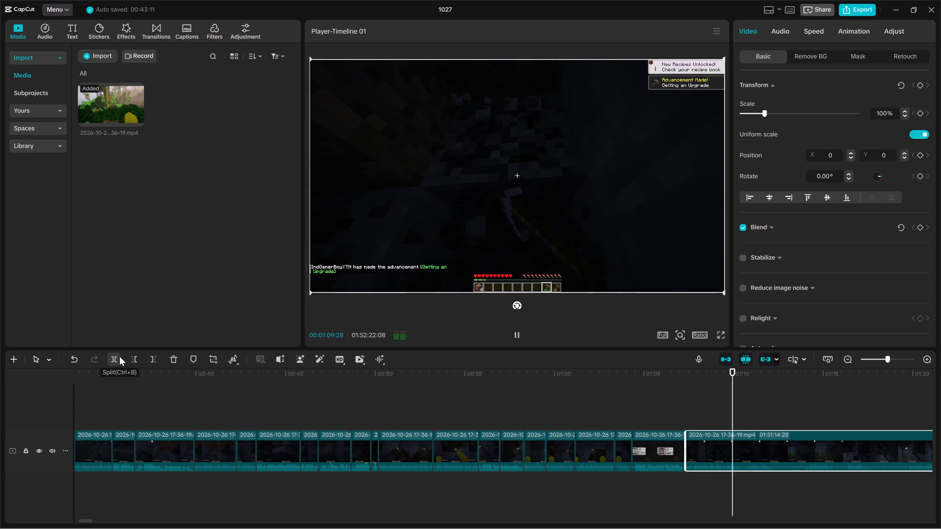
key("space")
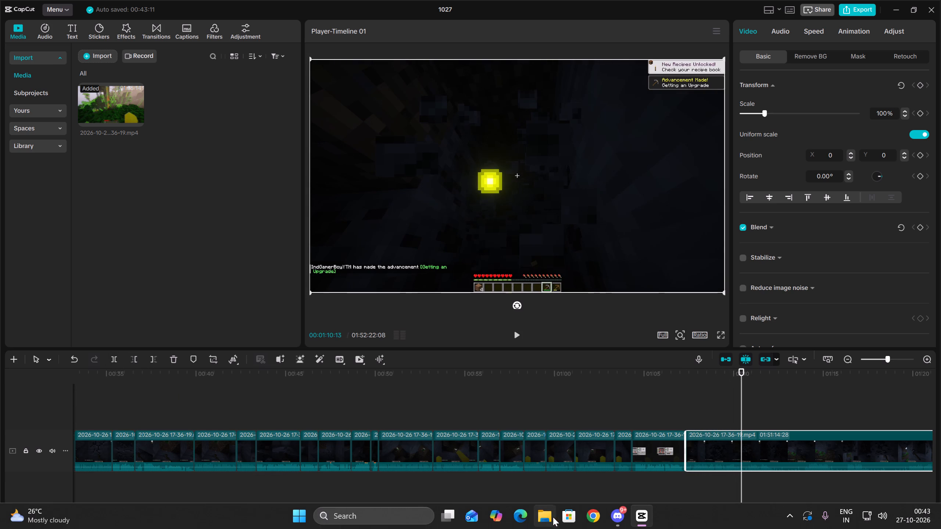
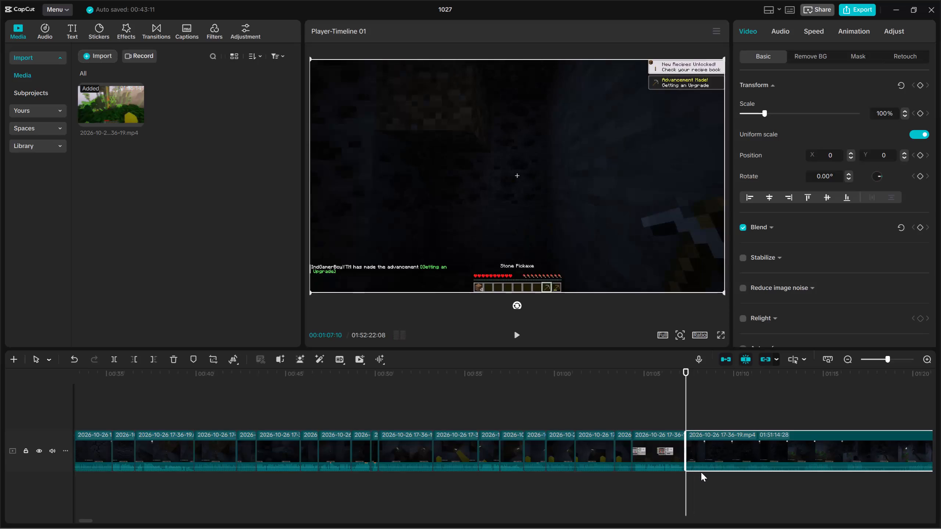
Play back the mining footage following the cut at 00:01:07:10 and pause at 00:01:09:09.
key("space")
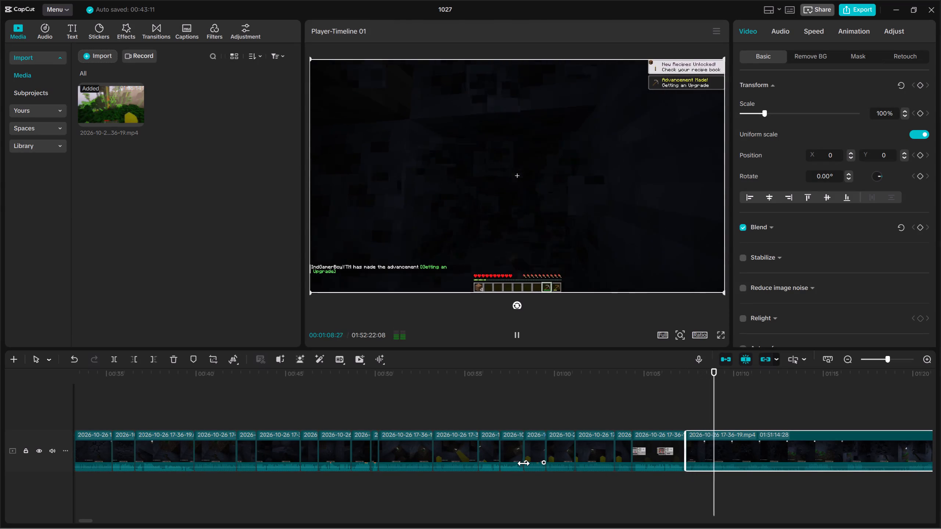
key("space")
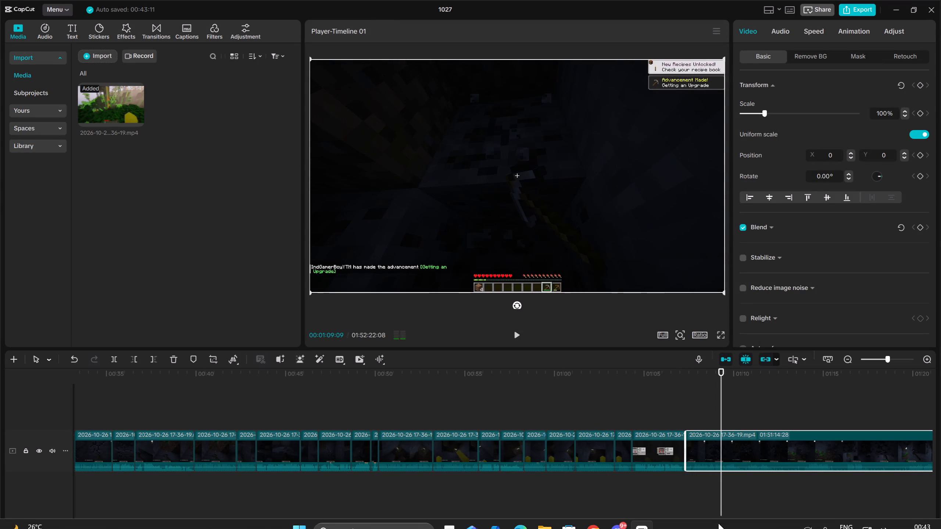
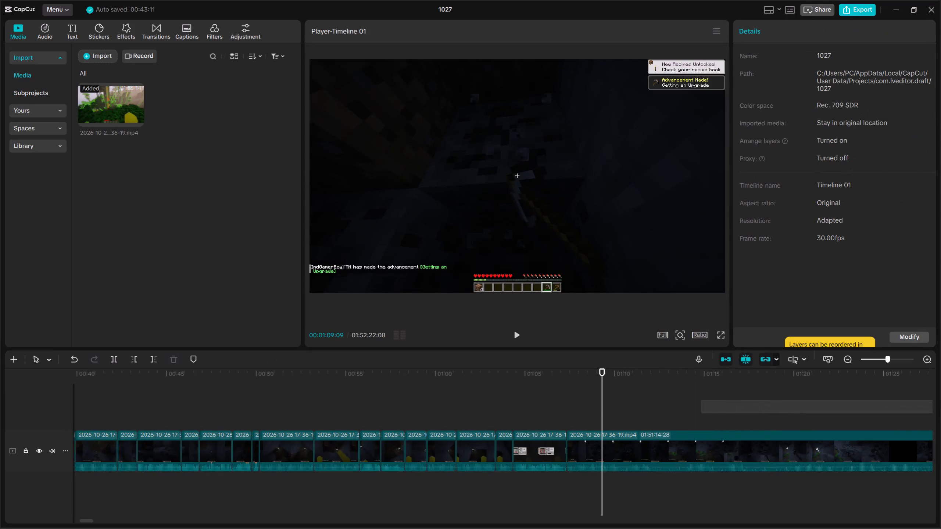
Split the last mining clip at about 00:01:12:06 and trim about 1.7 seconds off the start of the remaining footage.
left_click(656, 441)
key("space")
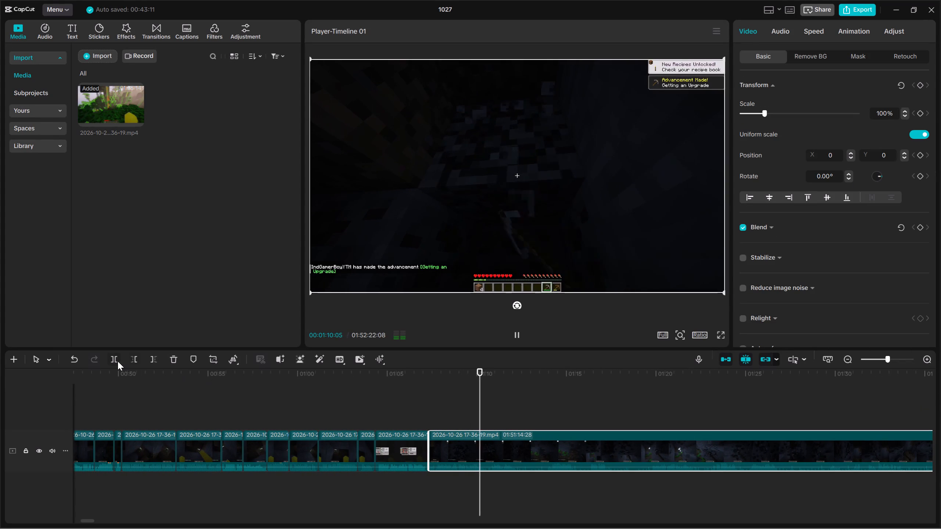
key("Up")
key("space")
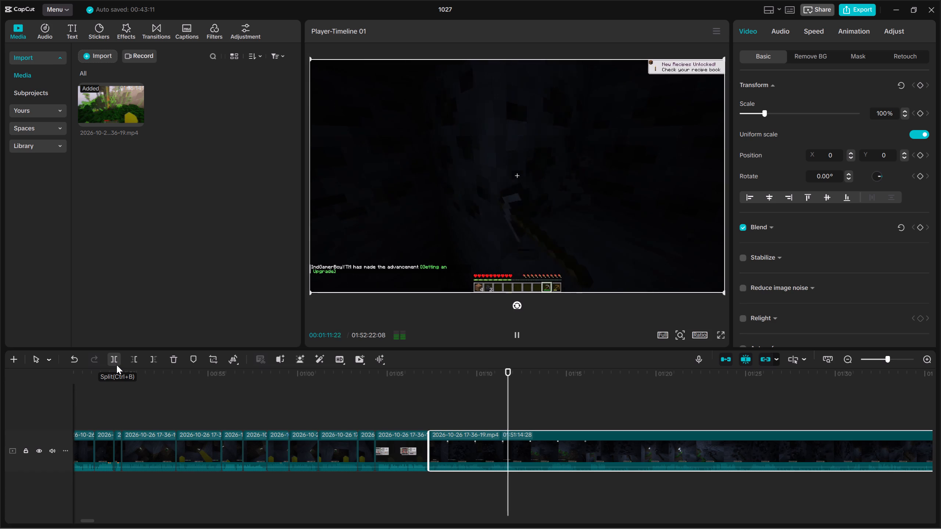
key("space")
left_click(117, 365)
key("space")
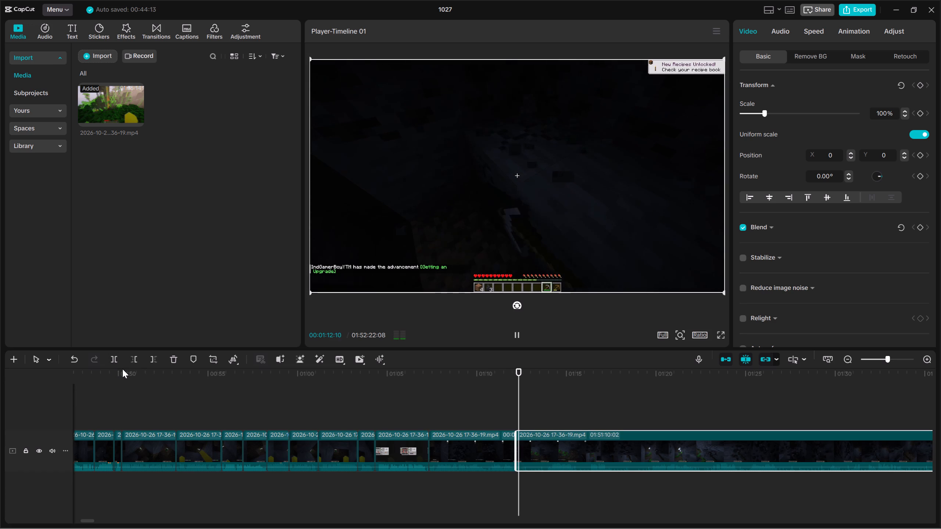
left_click(132, 361)
Split the remaining mining clip at about 00:01:13:27 and trim about 0.6 seconds off the start of its second part.
key("space")
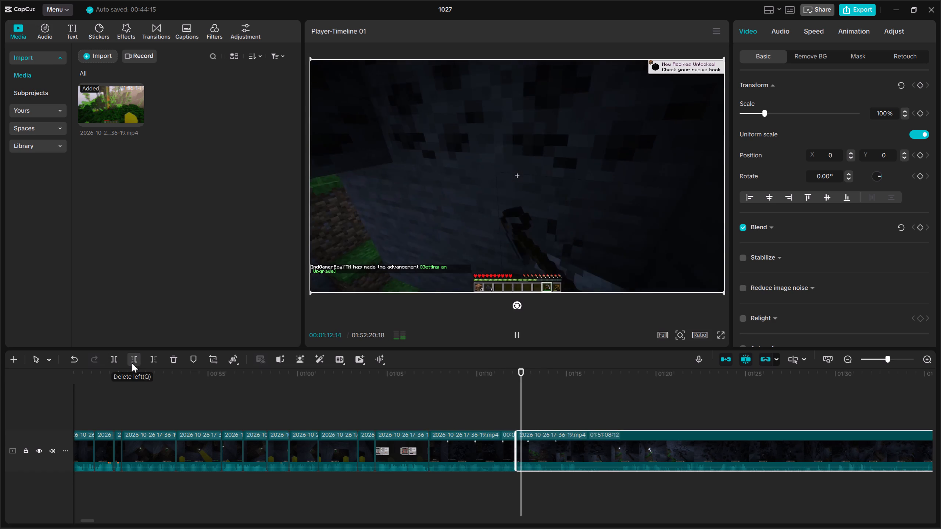
key("space")
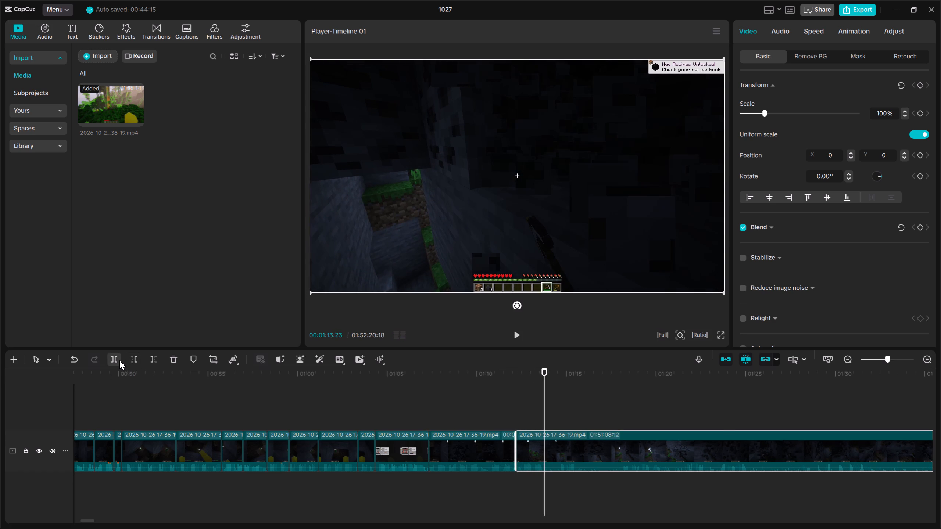
key("space")
left_click(119, 360)
key("space")
key("space")
key("space")
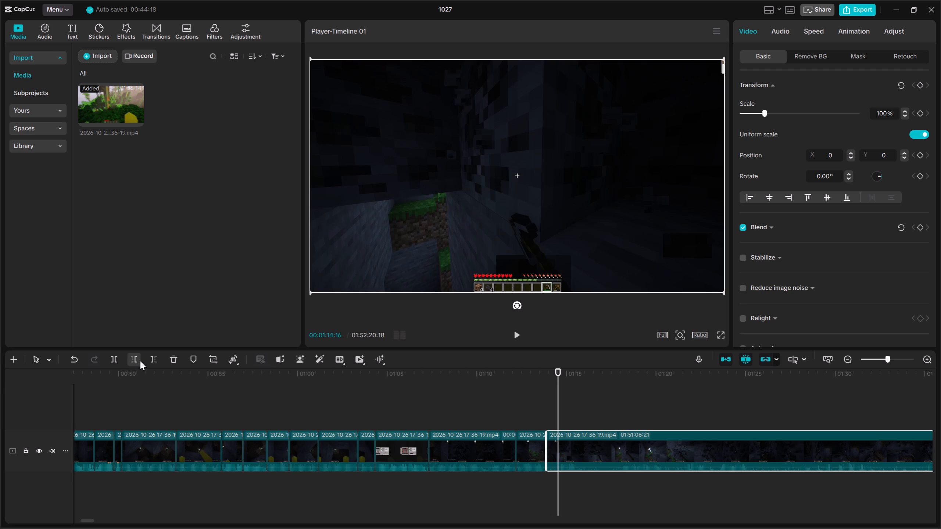
left_click(138, 358)
Split the remaining mining clip at about 00:01:15:05 and trim about 2 seconds off the start of its second part.
key("space")
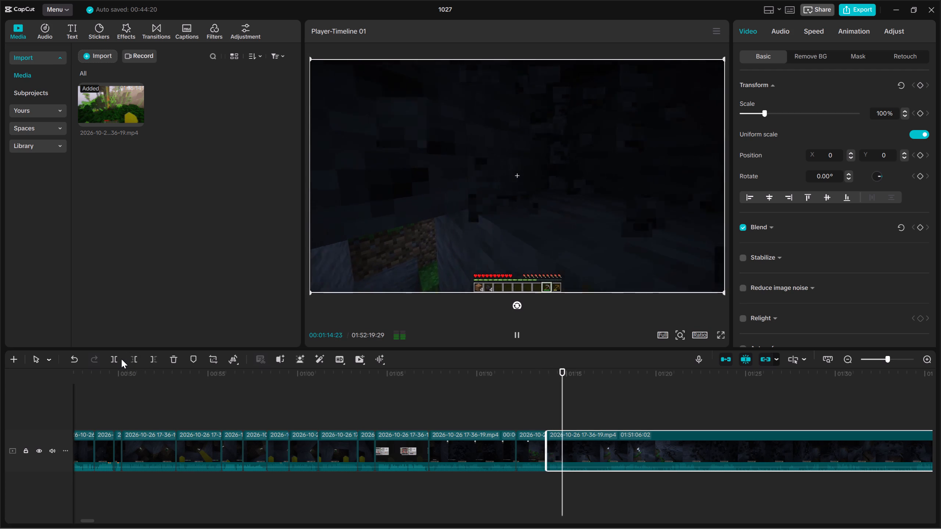
key("space")
left_click(121, 359)
left_click(119, 358)
key("space")
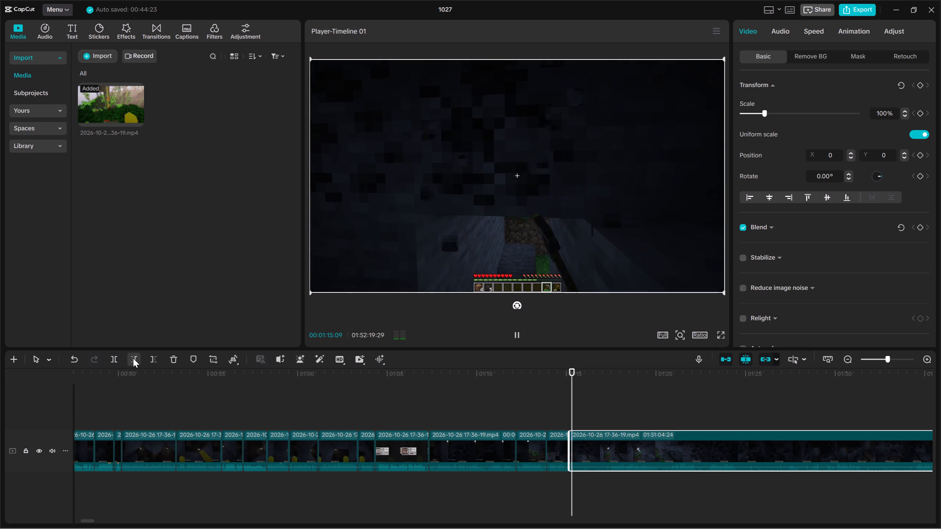
key("space")
left_click(133, 358)
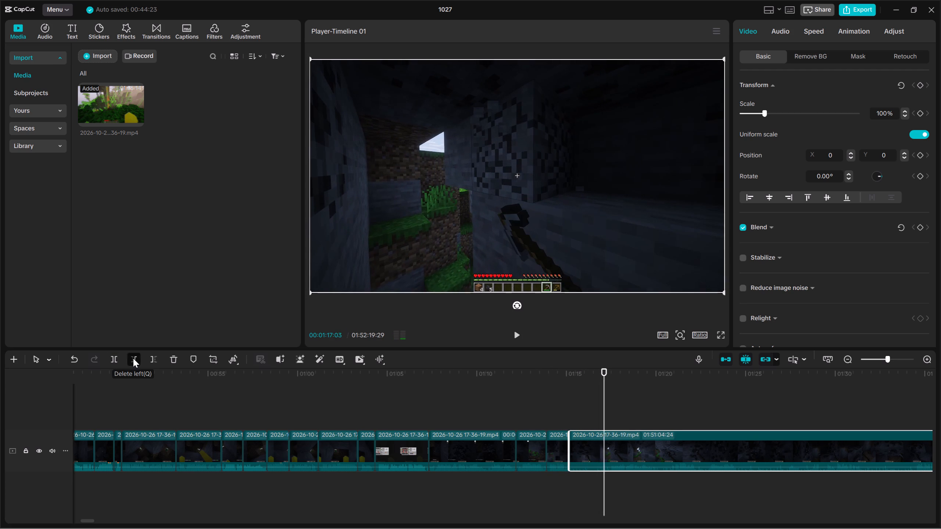
Split the remaining mining clip at 00:01:18:08 and trim about 0.3 seconds off the start of its second part.
key("space")
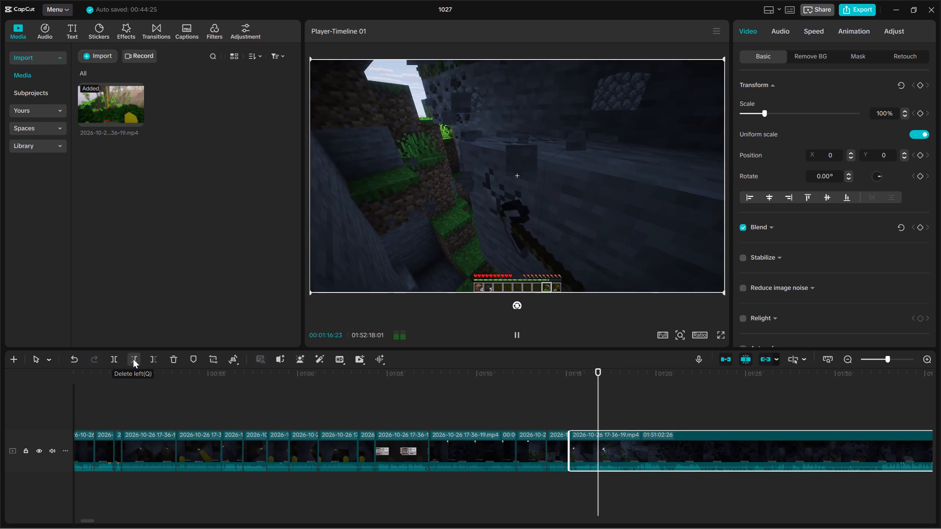
key("space")
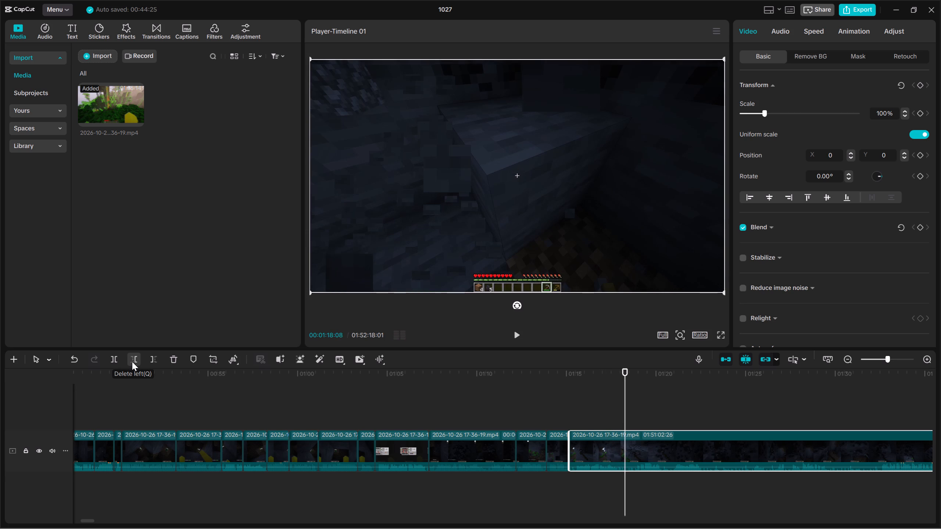
left_click(111, 360)
key("space")
left_click(129, 357)
Split the remaining mining clip at 00:01:20:04, at the green experience orb, and trim about 0.5 seconds off the start of its second part.
key("space")
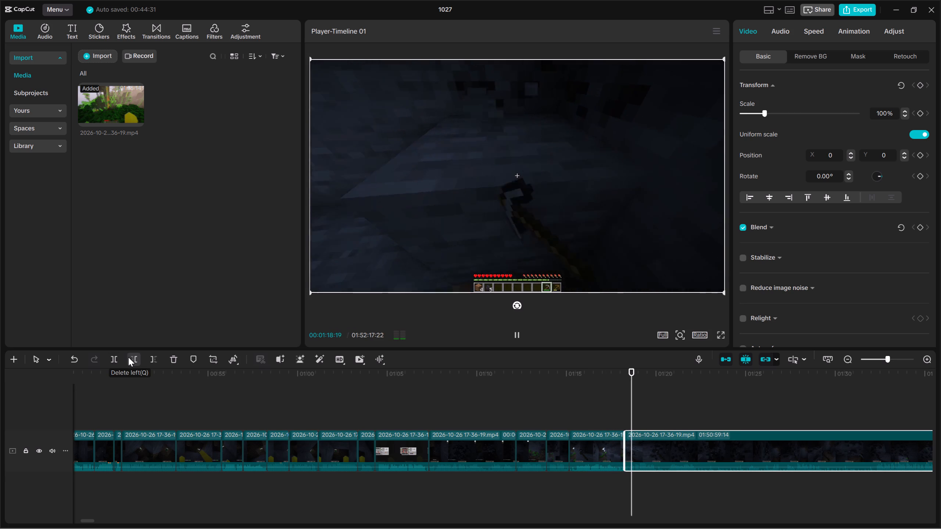
key("space")
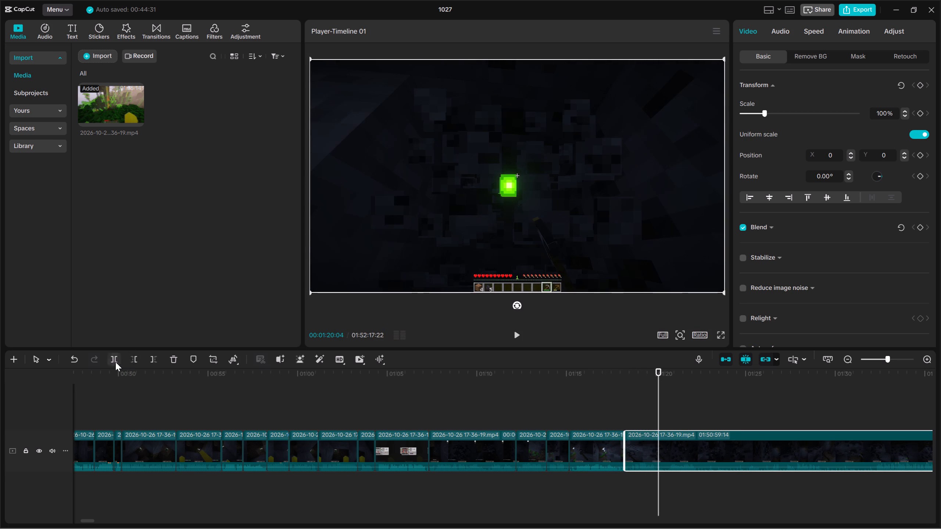
left_click(115, 362)
key("space")
left_click(132, 359)
key("space")
left_click(131, 359)
Split the remaining mining clip at about 00:01:21:24 and trim about 5 seconds of slow digging off the start of its second part.
key("space")
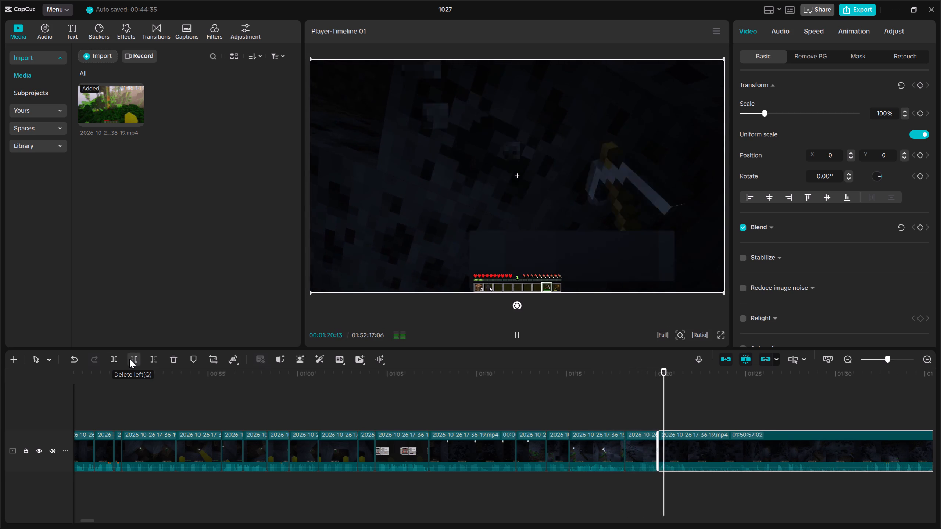
key("space")
left_click(111, 361)
key("space")
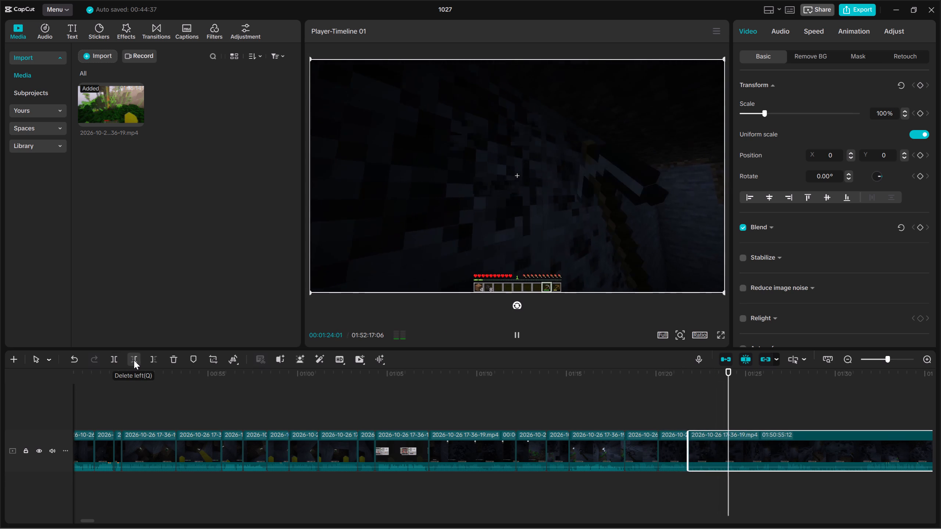
left_click(134, 360)
key("space")
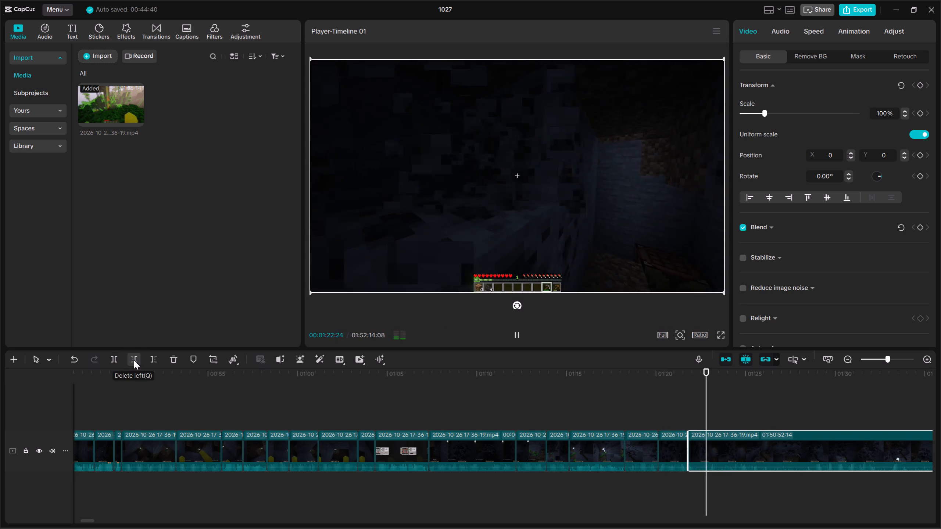
key("space")
key("space")
key("space")
left_click(134, 360)
Split the remaining mining clip at about 00:01:23:29 and trim about 3 seconds off the start of its second part.
key("space")
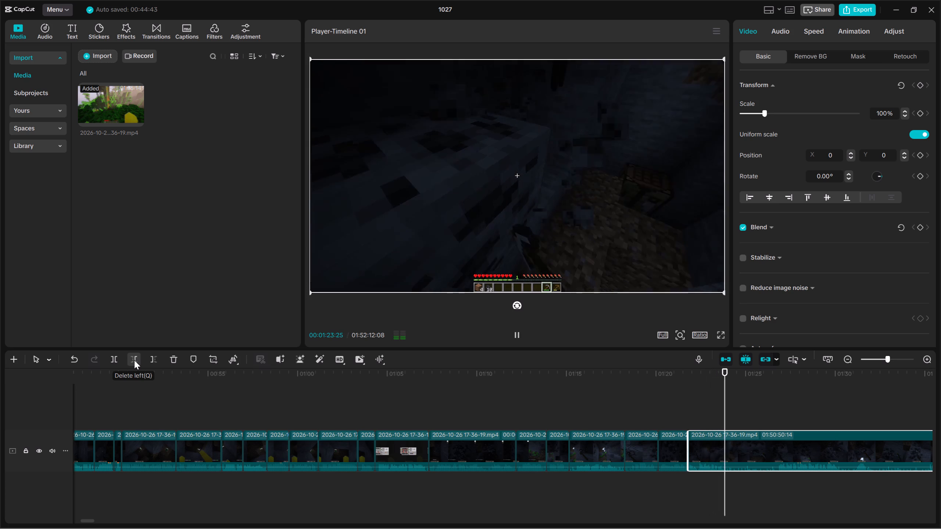
key("space")
left_click(118, 360)
key("space")
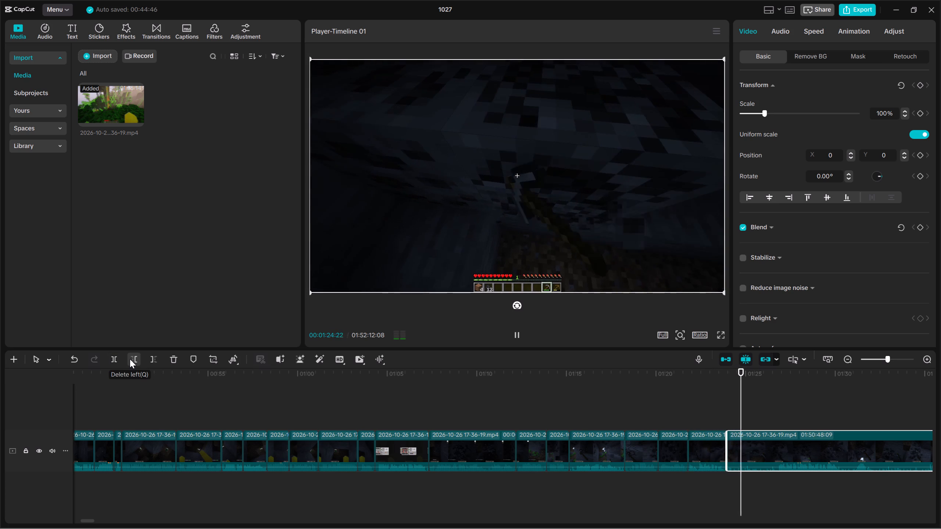
left_click(130, 359)
key("space")
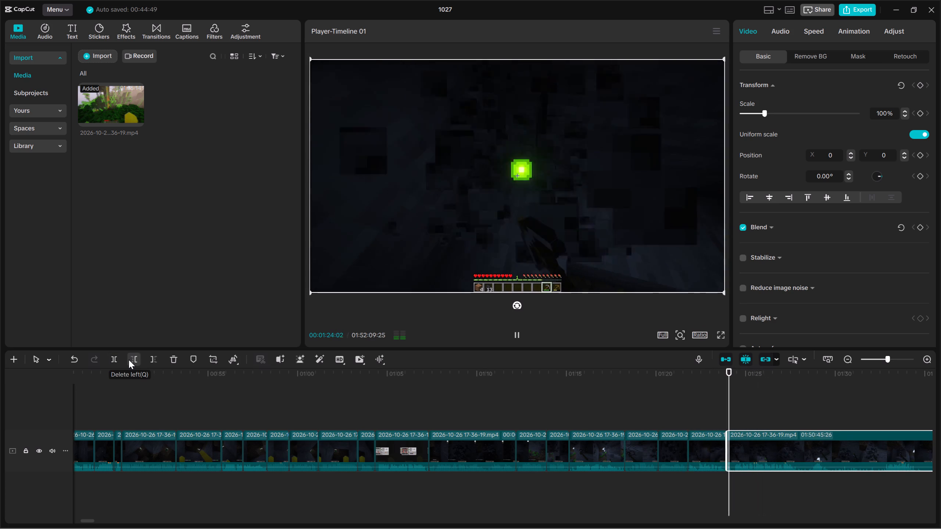
key("Up")
key("space")
left_click(128, 360)
Split the remaining mining clip at about 00:01:27:13 and trim about 5 seconds of slow mining off the start of its second part.
key("space")
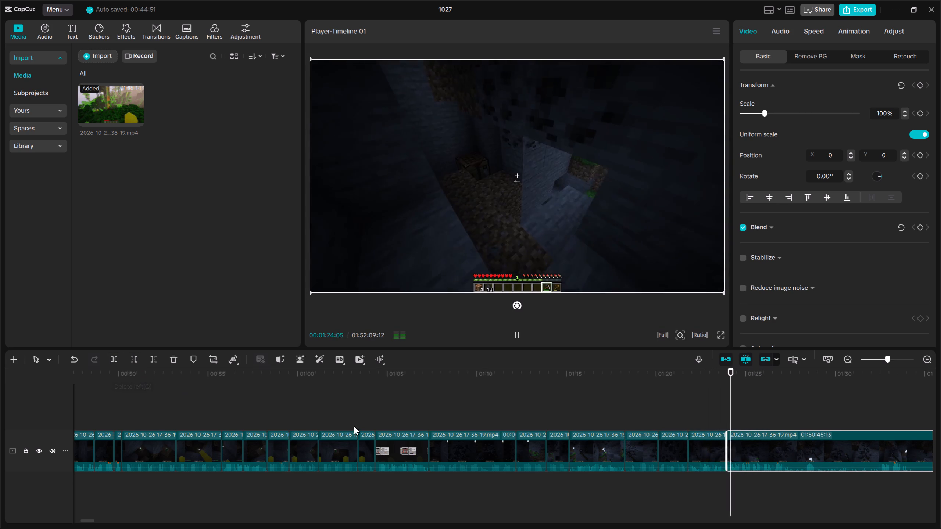
key("space")
left_click(118, 360)
key("space")
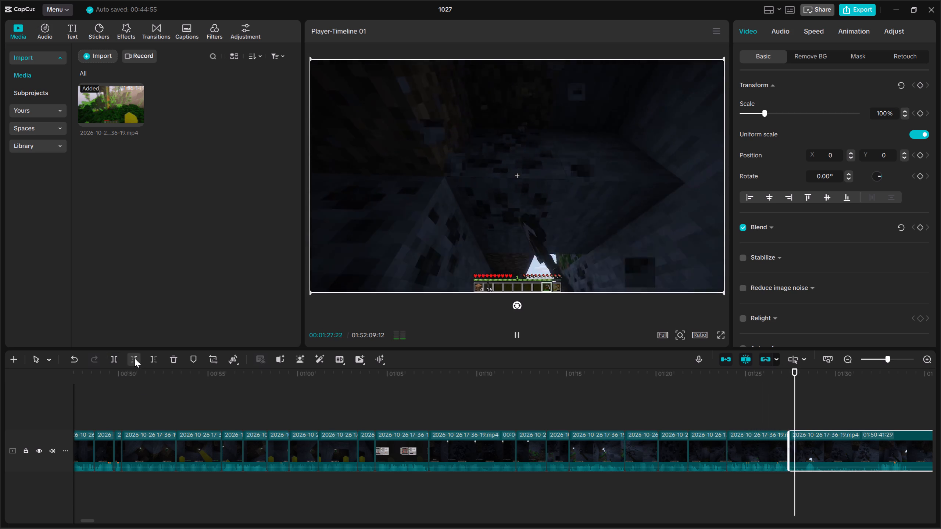
left_click(133, 358)
key("space")
key("space")
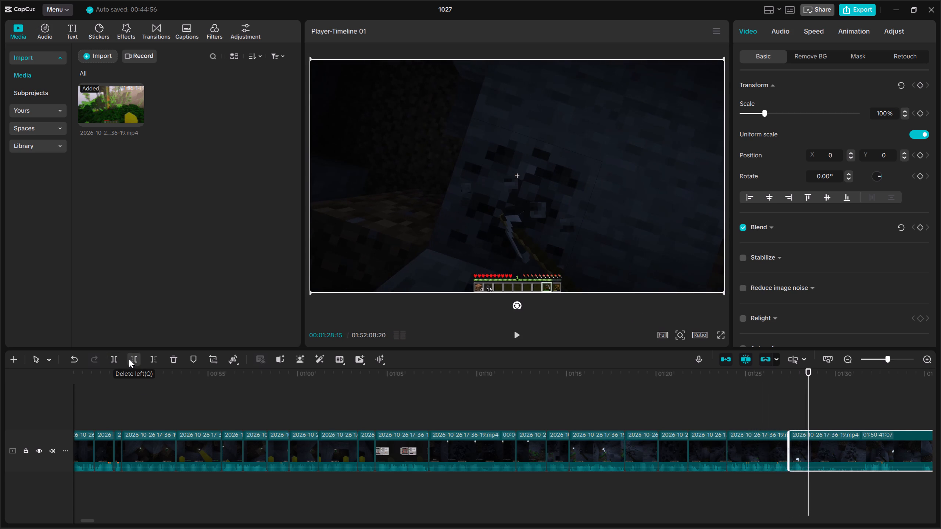
key("space")
key("space")
key("Up")
key("space")
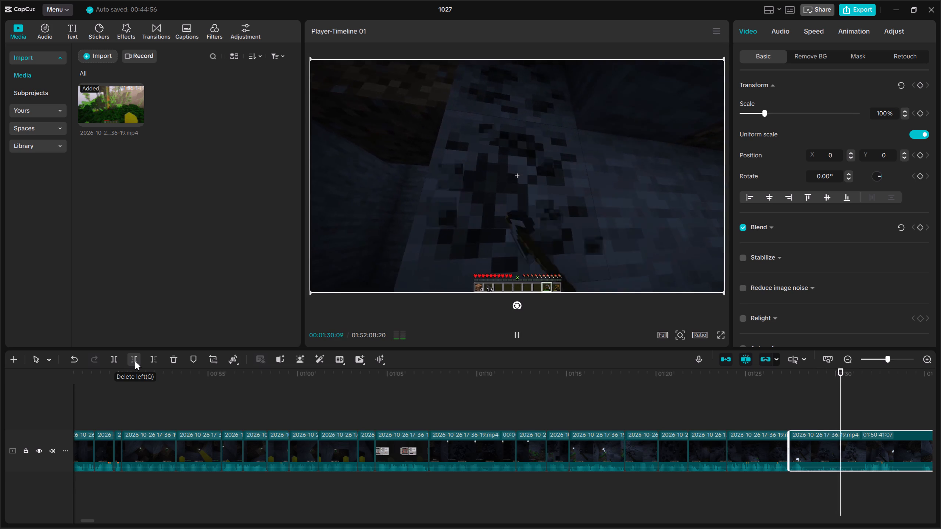
left_click(135, 361)
Play back the footage following the cut at about 00:01:27:13 and pause at 00:01:32:14.
key("space")
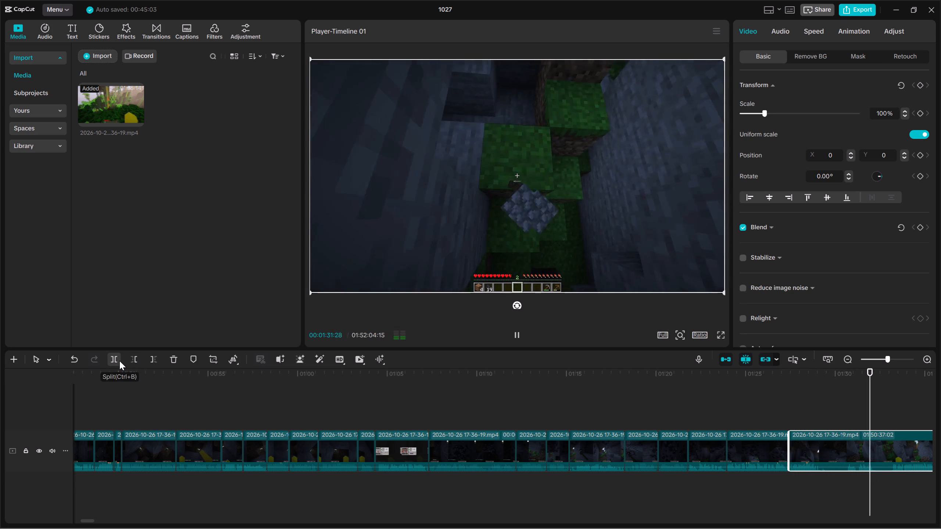
key("space")
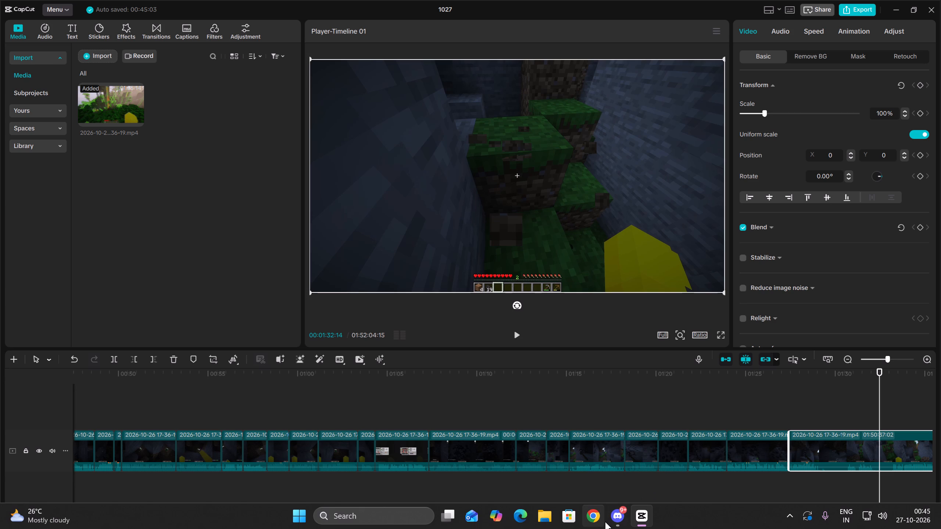
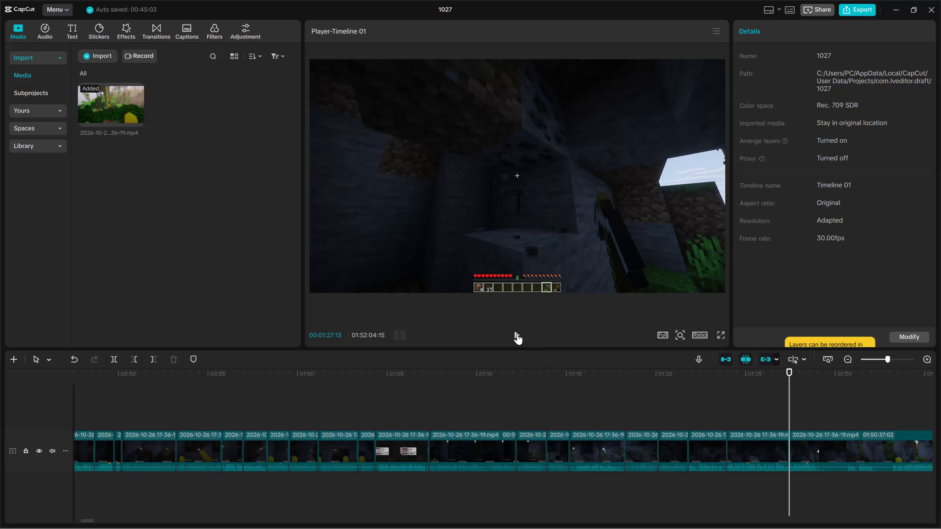
Select the remaining mining clip and play on from 00:01:27:13, pausing at 00:01:28:27 for the next split.
left_click_drag(877, 397, 940, 397)
double_click(836, 359)
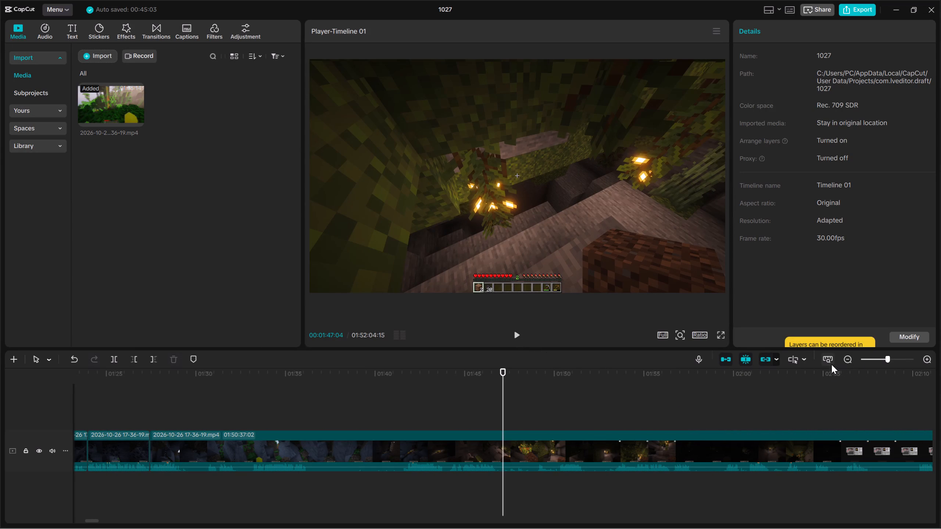
double_click(847, 359)
left_click(846, 358)
key("Up")
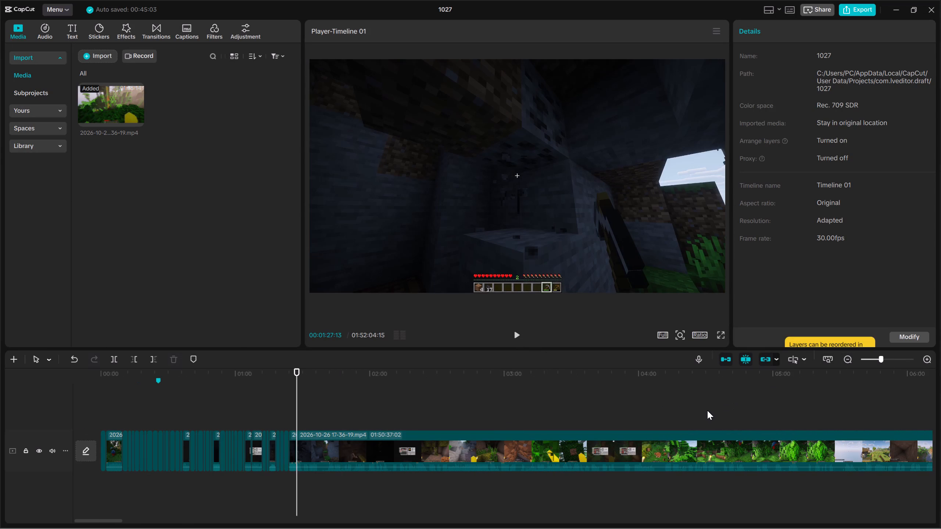
double_click(844, 363)
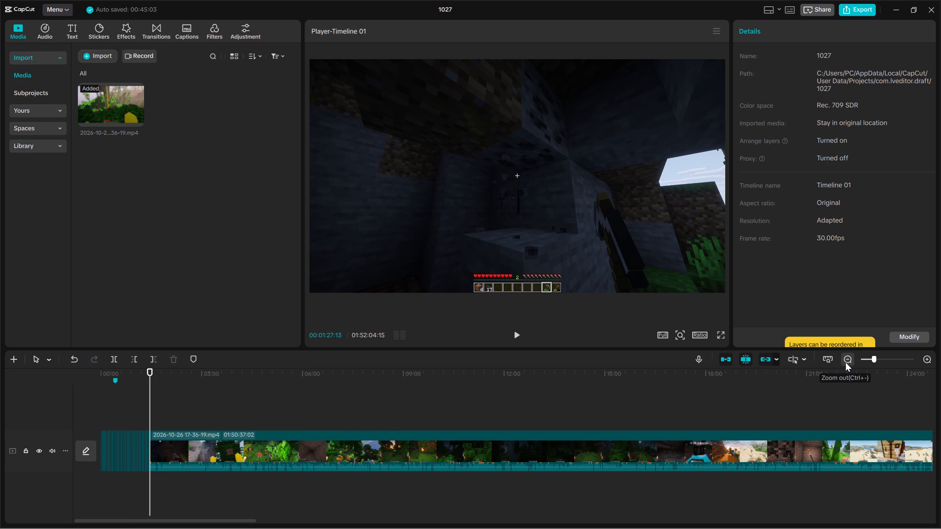
triple_click(925, 357)
triple_click(925, 356)
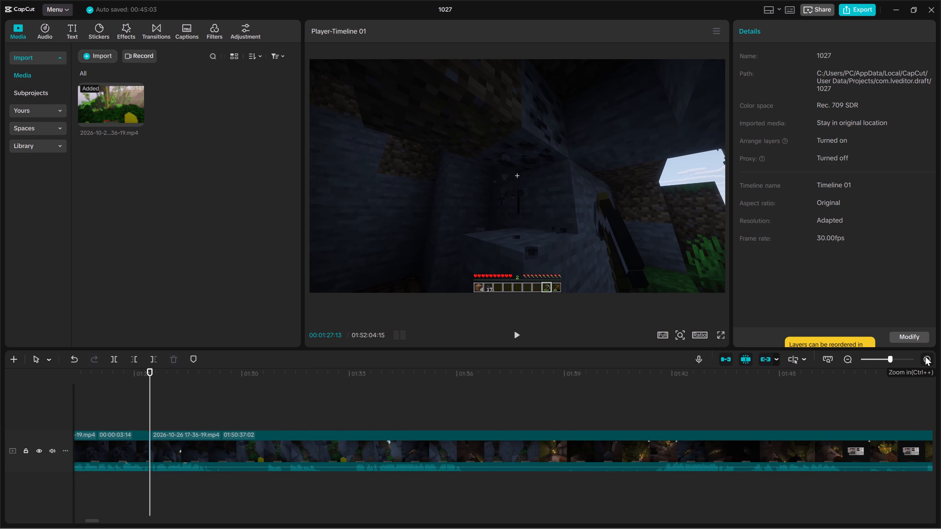
left_click(486, 432)
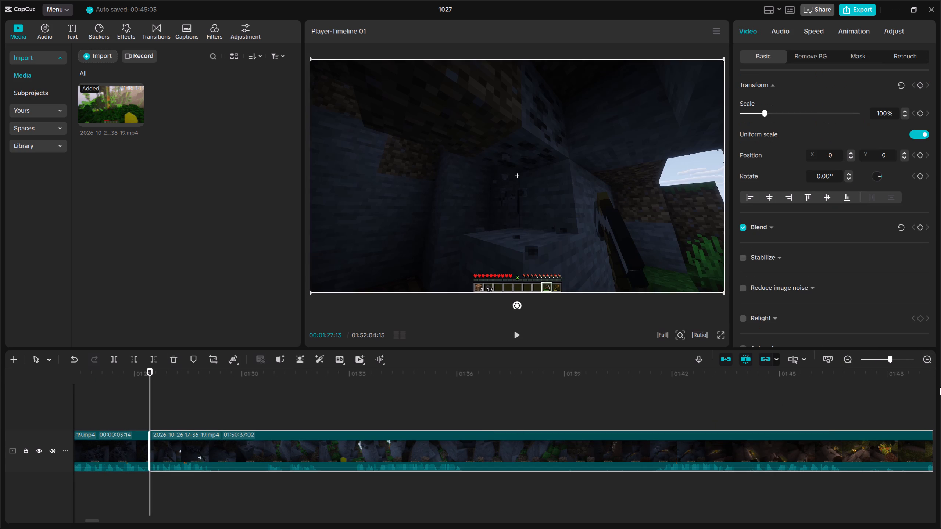
left_click(929, 363)
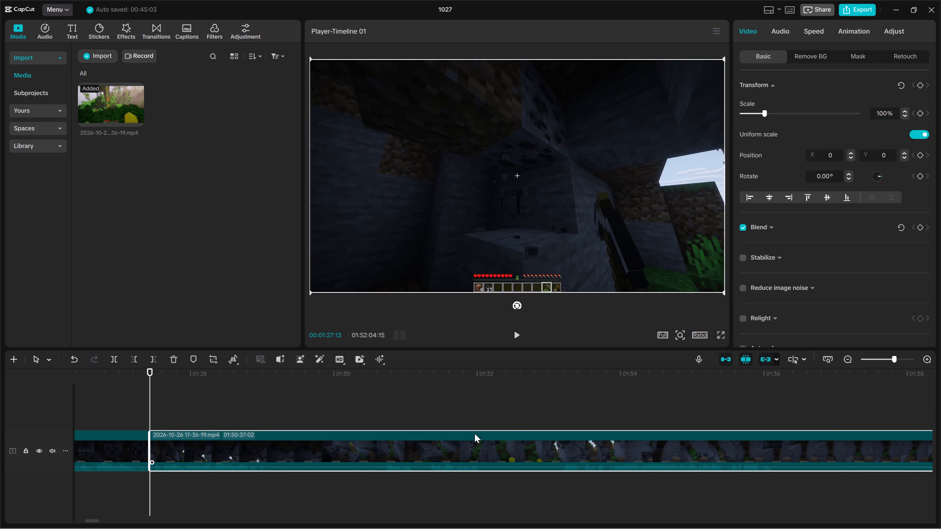
key("space")
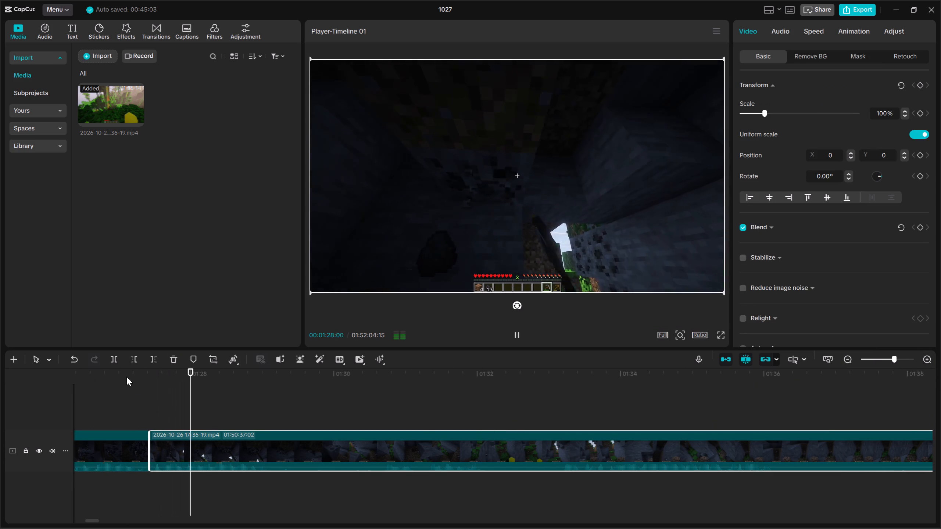
key("space")
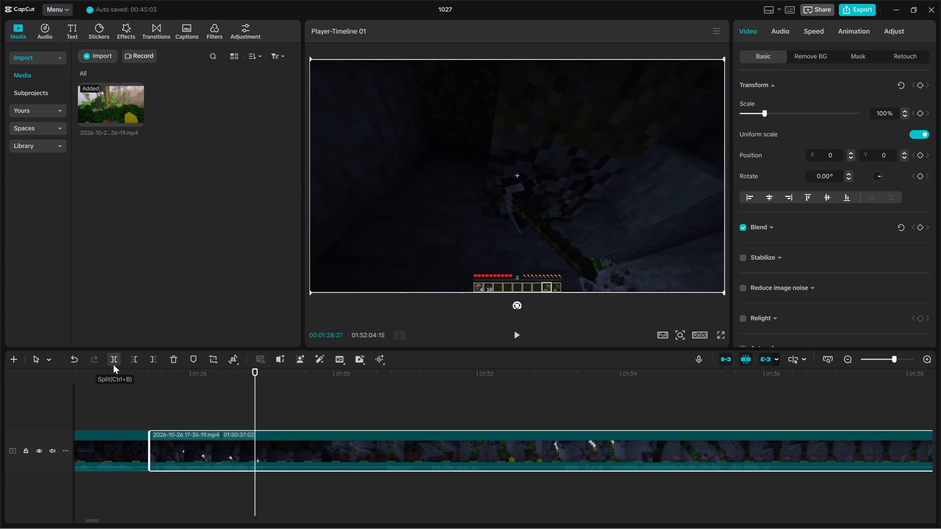
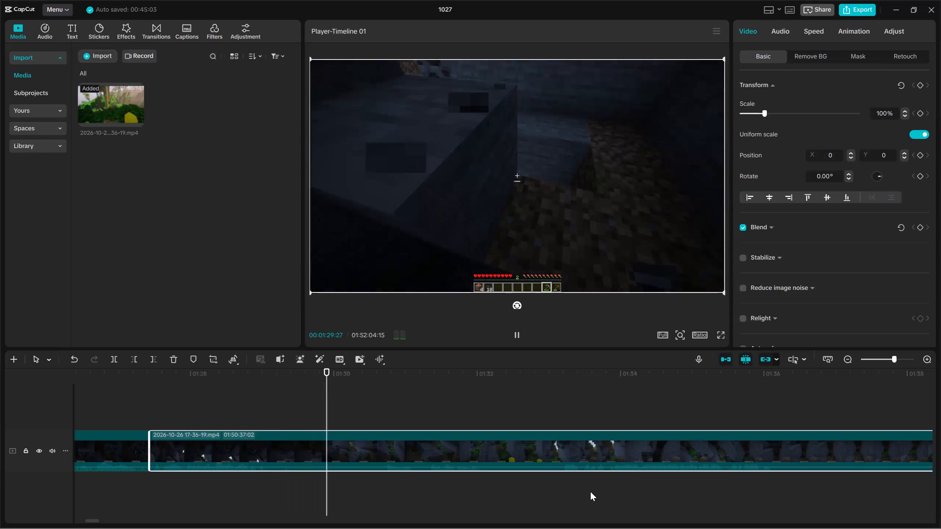
Review the opening seconds of the selected mining clip for a cut point, and return the playhead to its start at 00:01:27:13.
key("space")
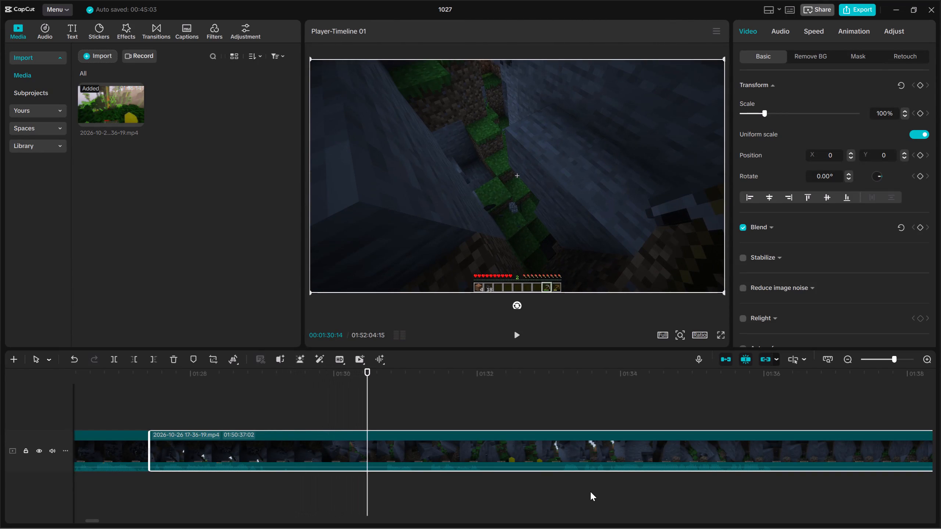
key("Up")
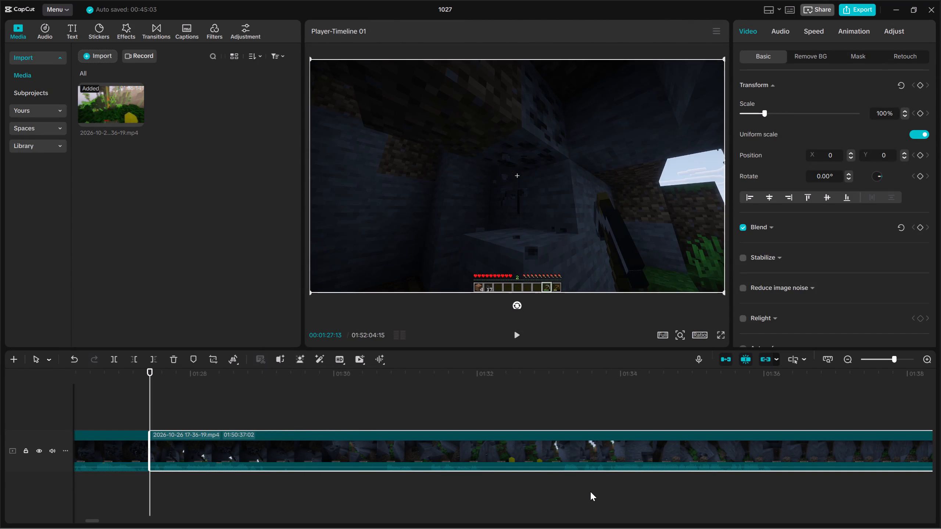
key("space")
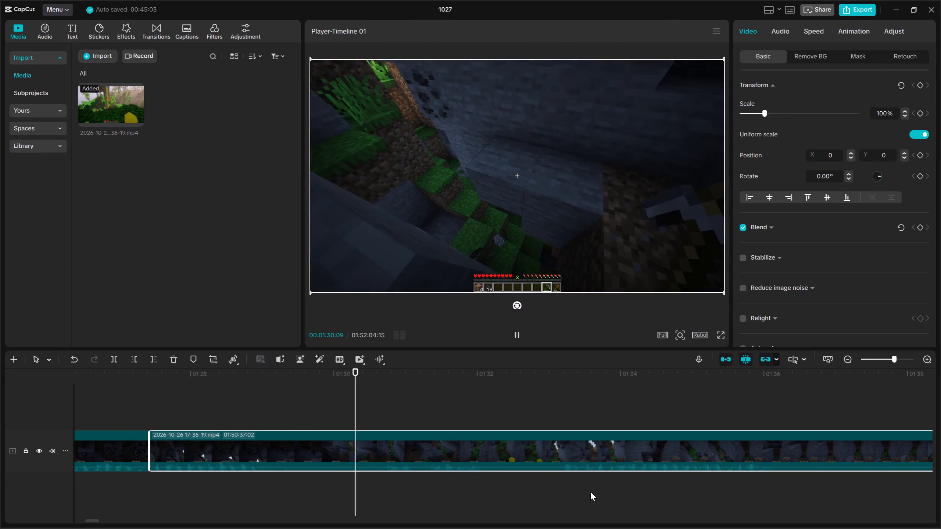
key("space")
key("Up")
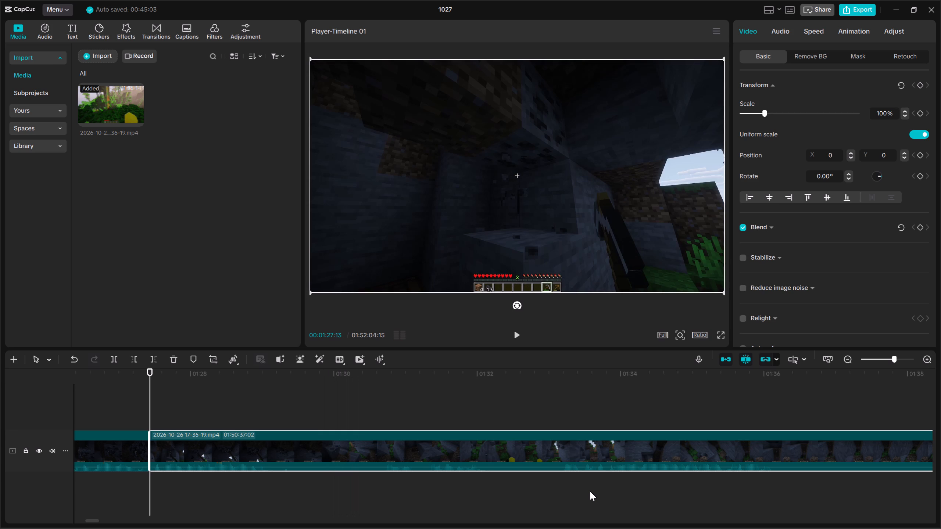
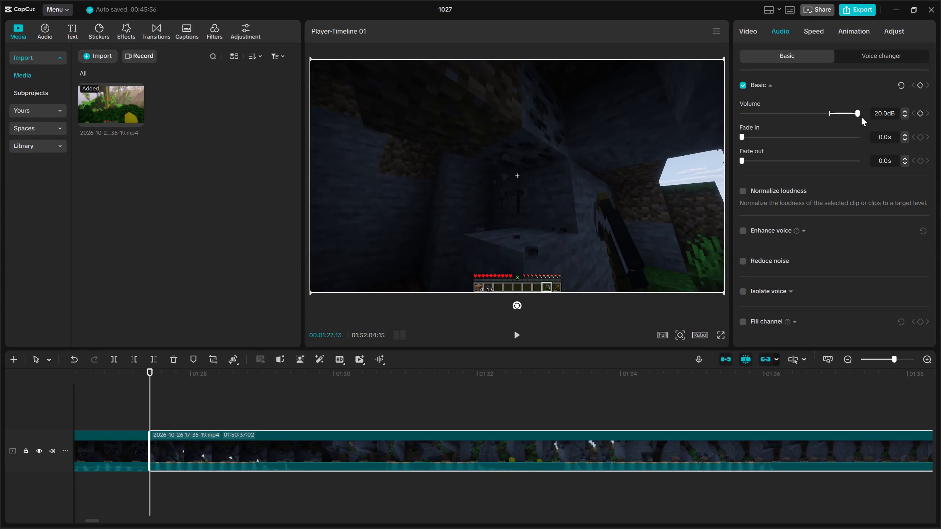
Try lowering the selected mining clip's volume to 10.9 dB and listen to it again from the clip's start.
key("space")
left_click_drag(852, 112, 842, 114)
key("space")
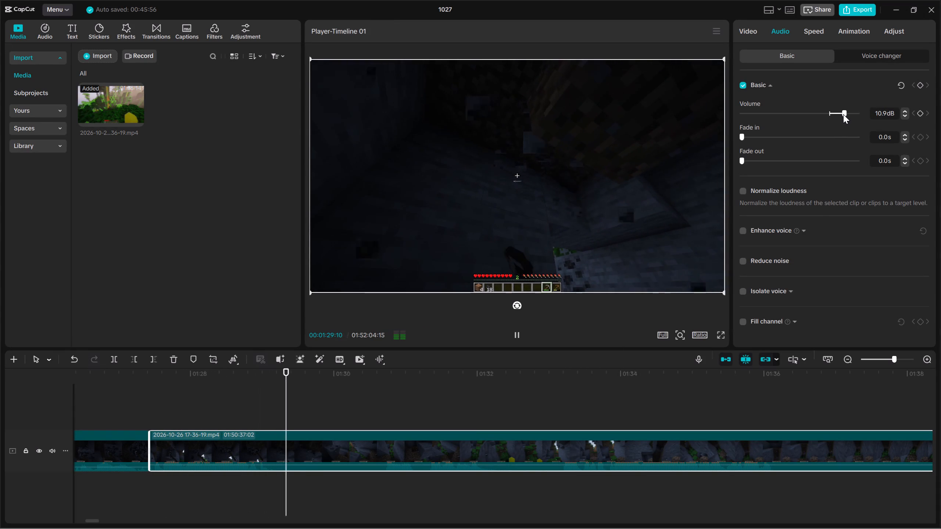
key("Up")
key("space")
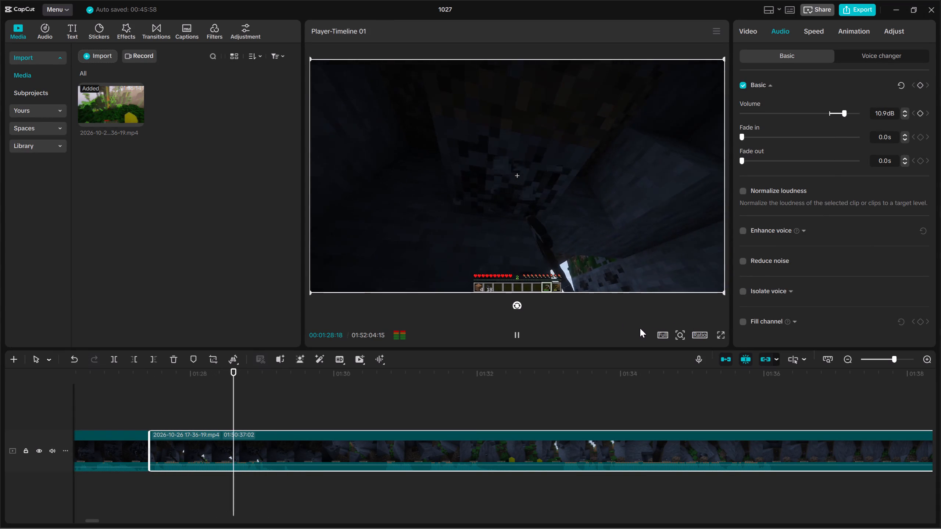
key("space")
Set the selected mining clip's volume to 0.0 dB and play the footage on to hear the level.
left_click(828, 109)
key("space")
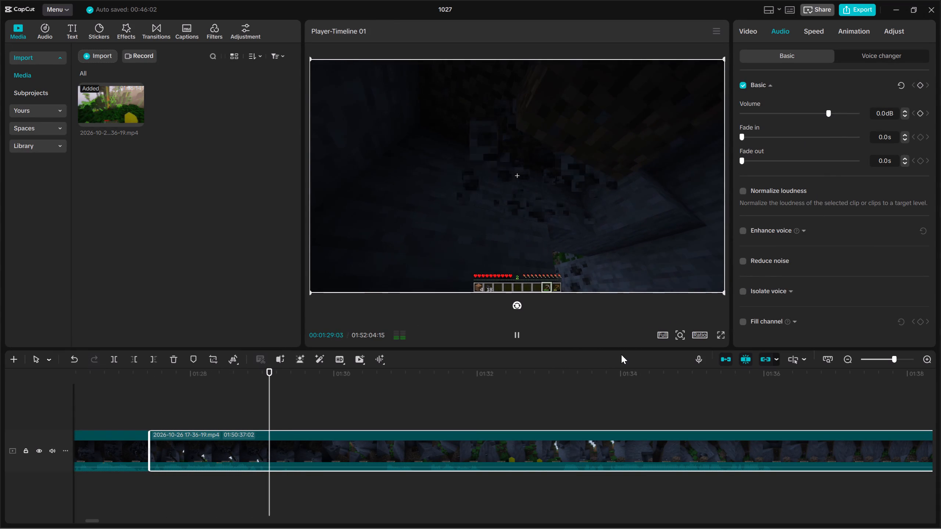
key("space")
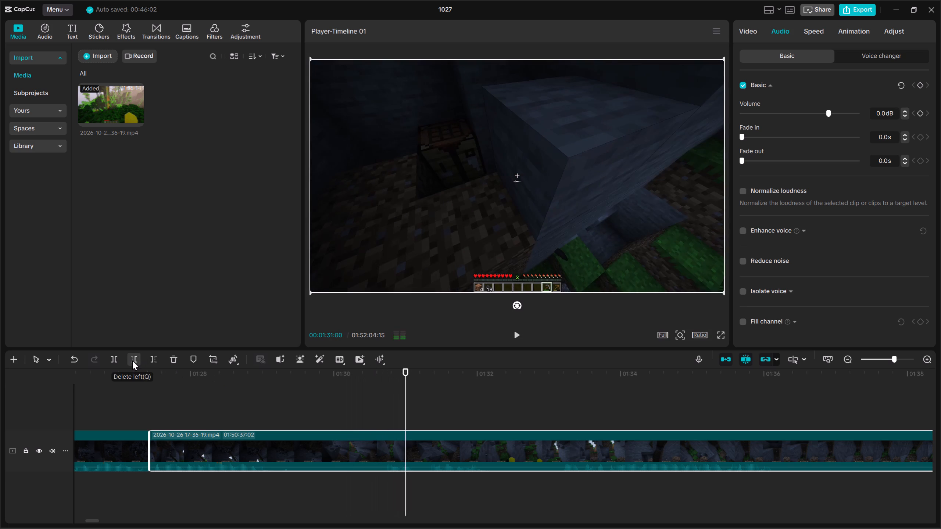
key("space")
key("space")
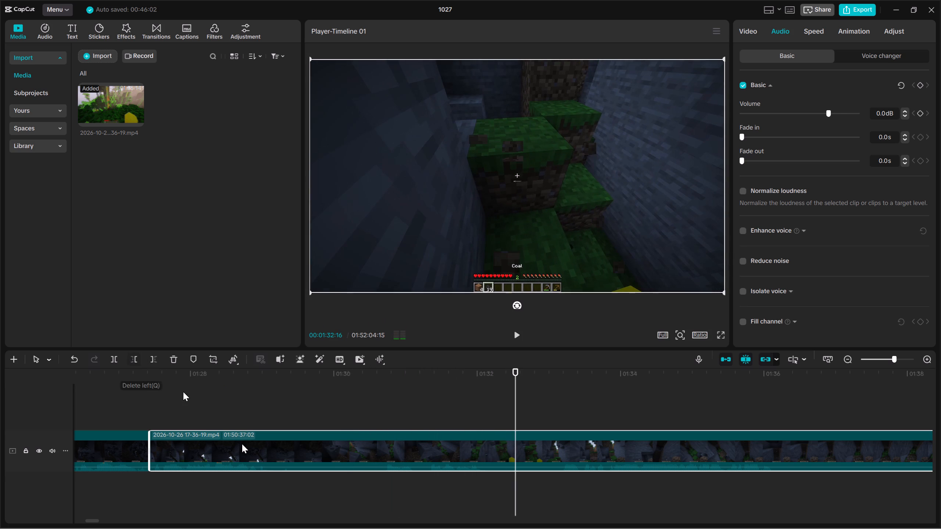
Deselect the mining clip and replay it briefly from about 00:01:28 to check its sound.
left_click(187, 467)
left_click(196, 485)
key("space")
key("space")
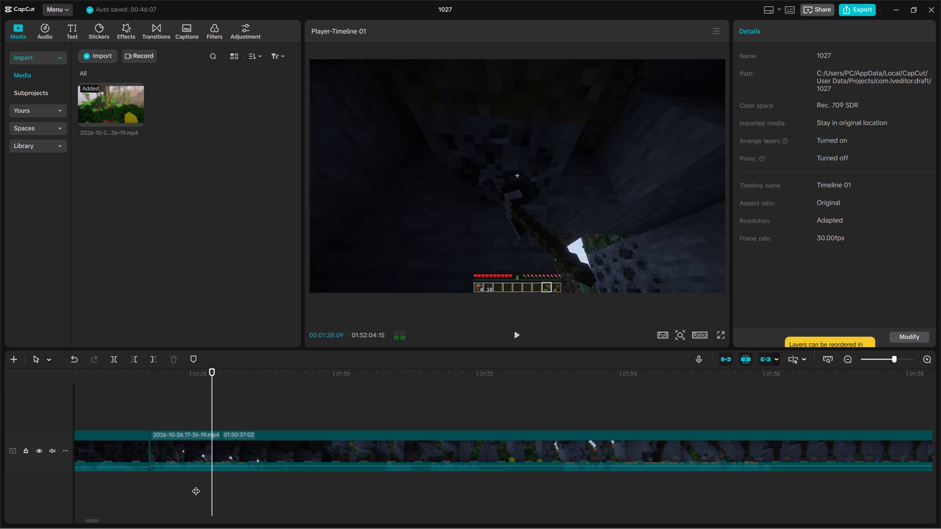
key("comma")
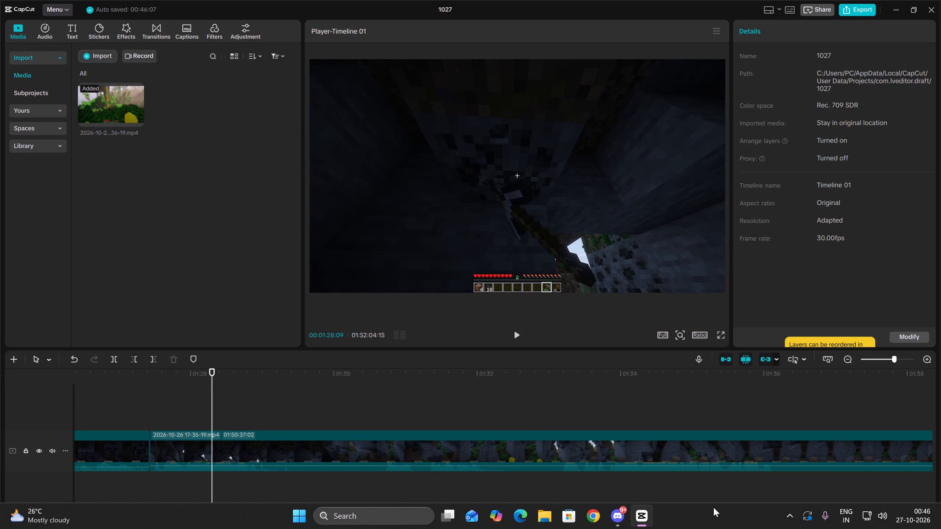
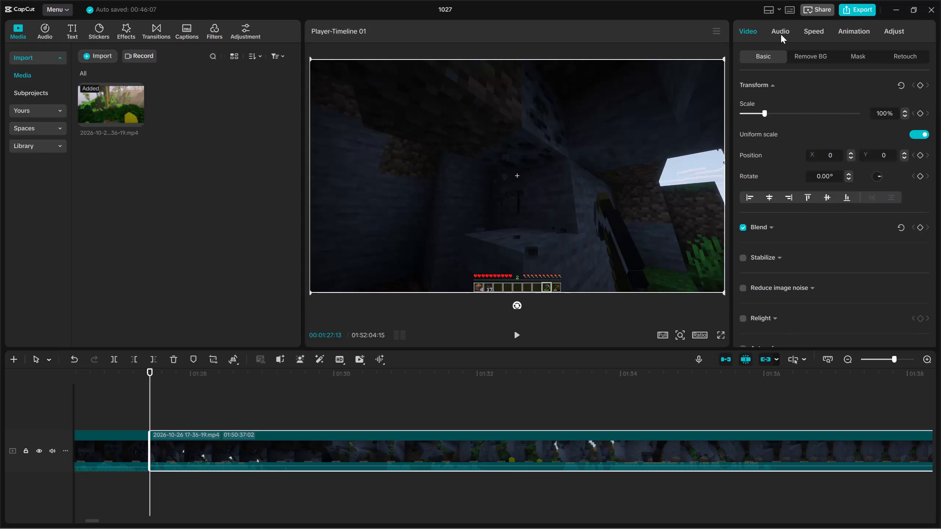
Set the selected mining clip's volume to 0.0 dB and replay it from its start to check the sound.
left_click_drag(830, 109, 826, 109)
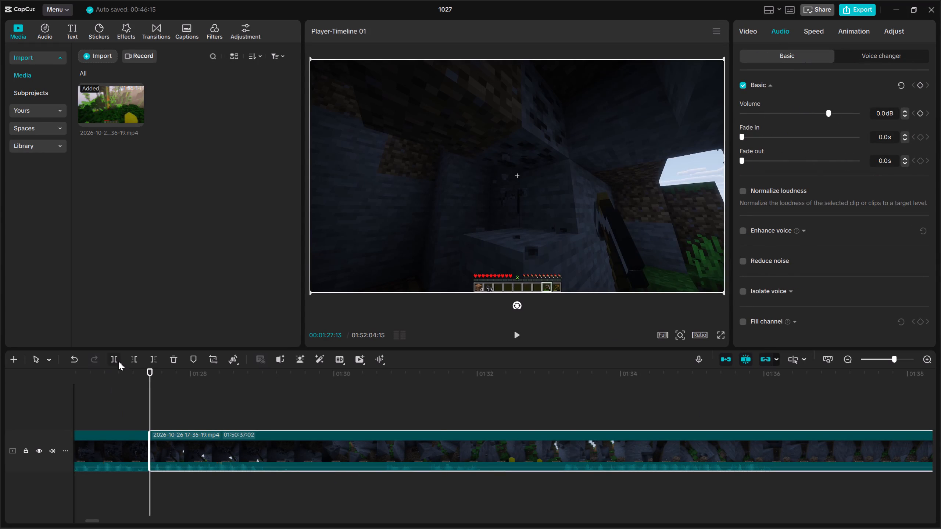
key("space")
key("space")
key("space")
key("space")
key("space")
key("space")
key("space")
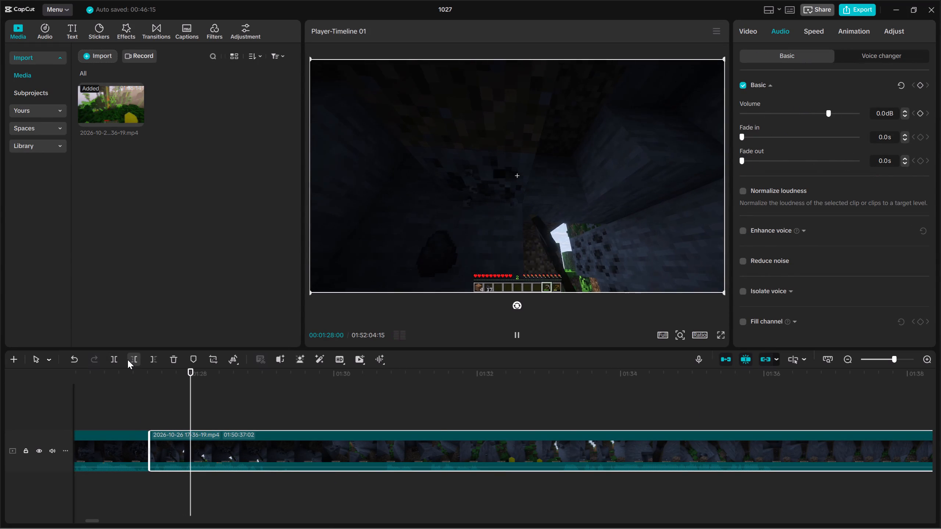
key("space")
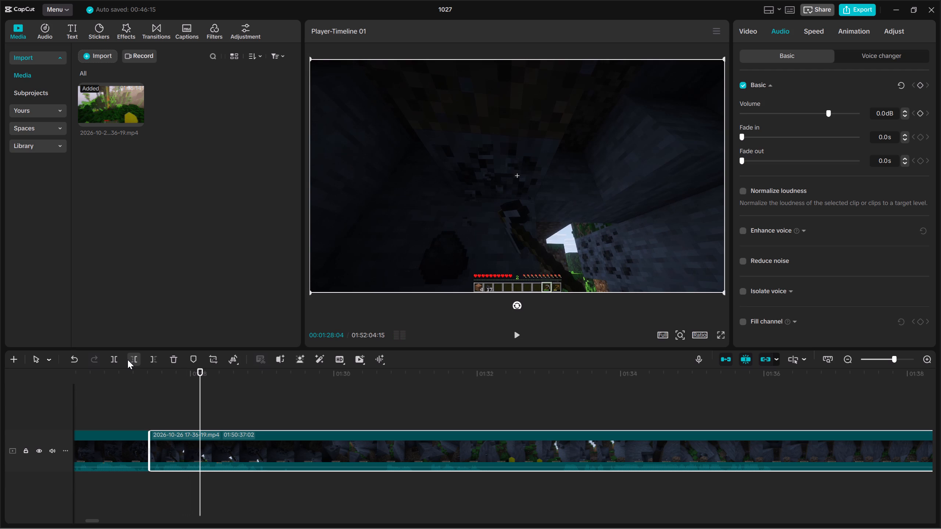
key("space")
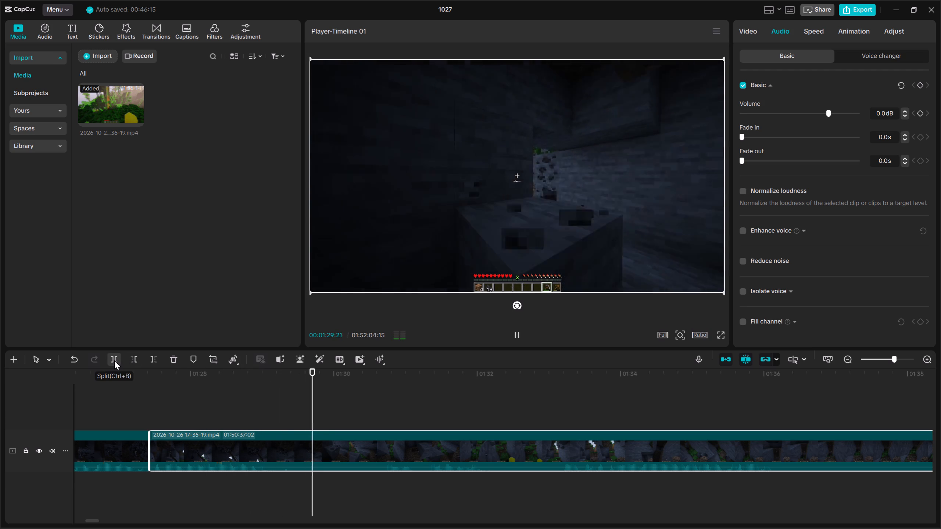
key("space")
key("Up")
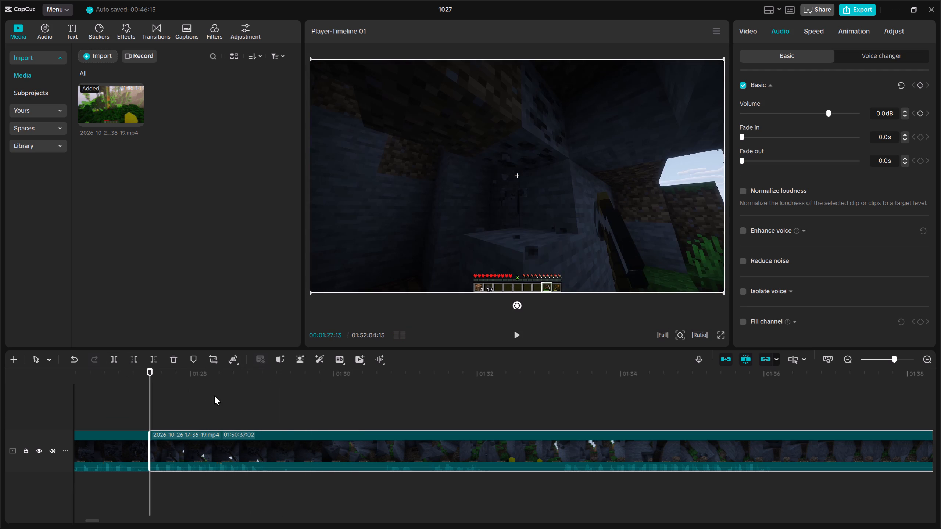
Play the mining clip on and split it at 00:01:30:21.
key("space")
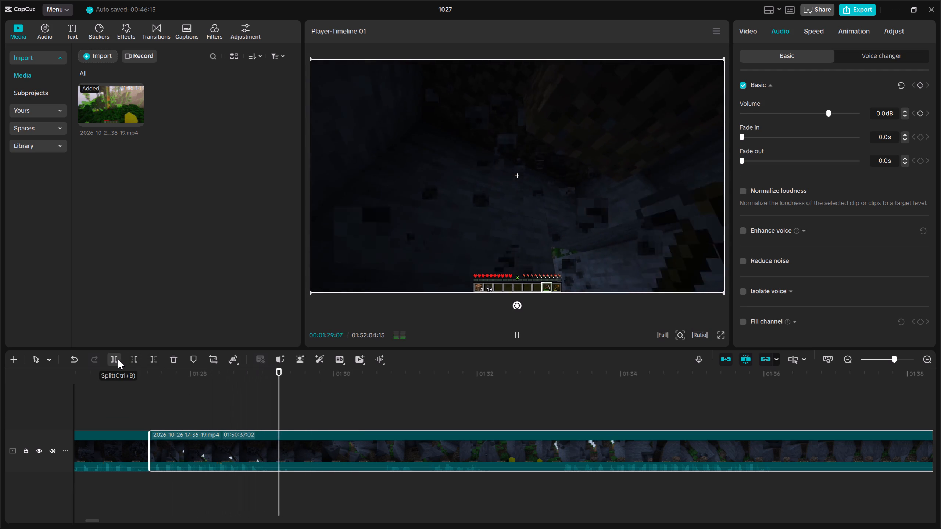
key("space")
left_click(118, 360)
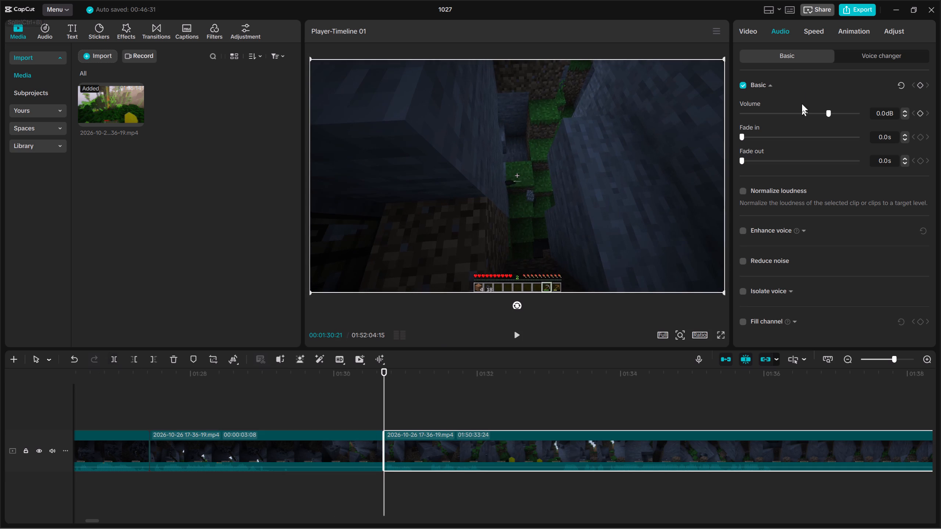
Lower the volume of the short mining clip that ends at the 00:01:30:21 split.
key("Up")
left_click(277, 445)
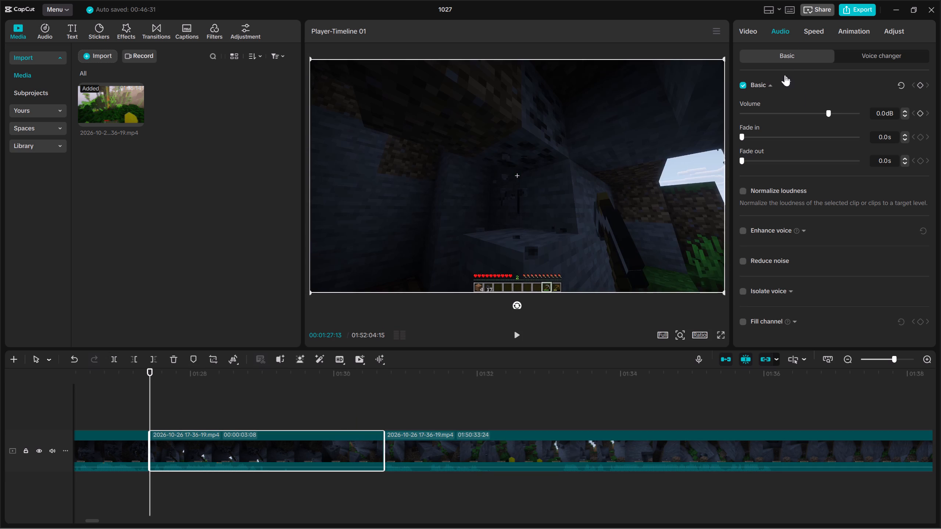
left_click_drag(780, 114, 563, 154)
left_click(172, 422)
Place a marker at the start of the short mining clip, at 00:01:27:13.
key("Up")
left_click(191, 361)
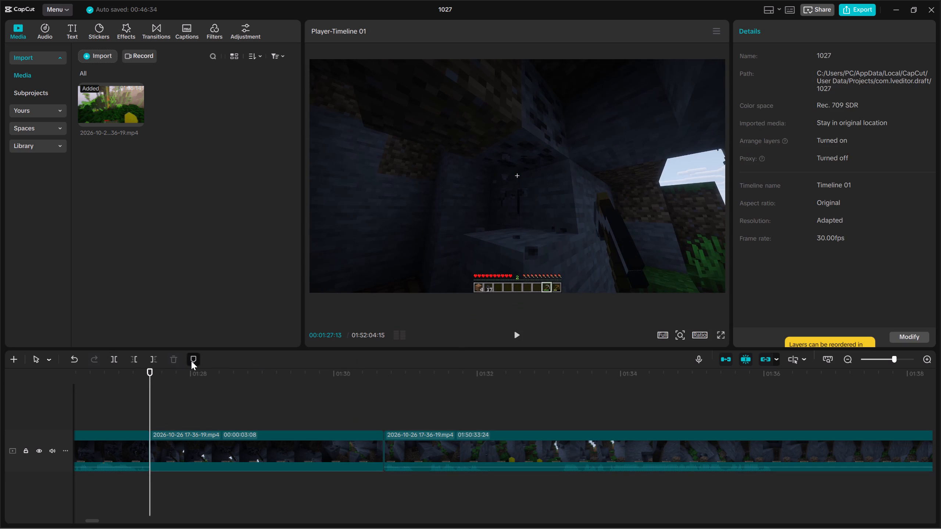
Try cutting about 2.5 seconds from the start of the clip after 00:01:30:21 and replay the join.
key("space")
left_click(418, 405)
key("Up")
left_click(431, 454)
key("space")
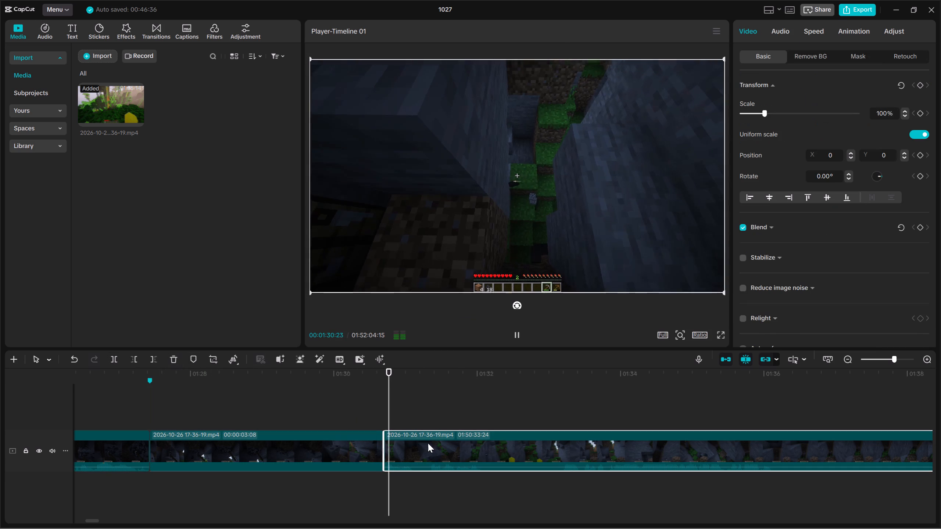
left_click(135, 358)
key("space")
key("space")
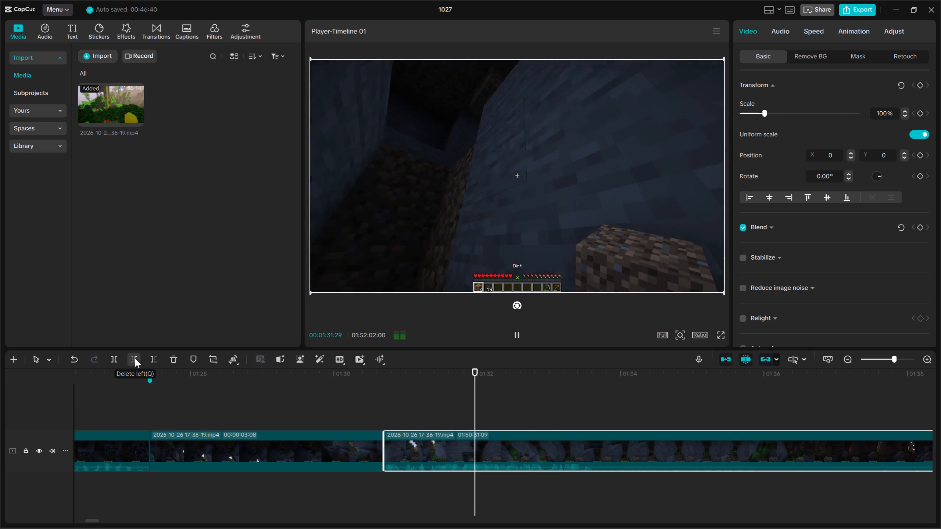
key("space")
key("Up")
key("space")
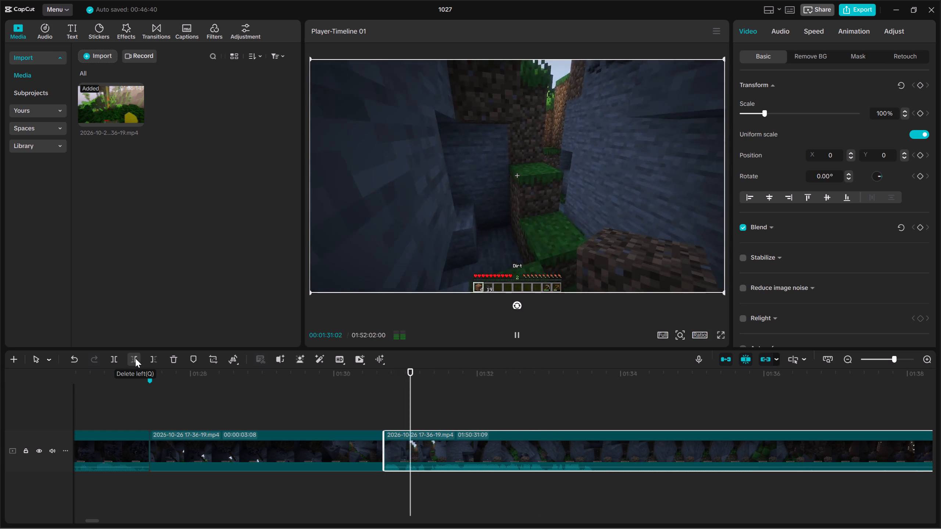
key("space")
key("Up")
Extend the start of the clip after 00:01:30:21 backwards until its duration is 01:50:33:05.
left_click_drag(384, 441, 349, 437)
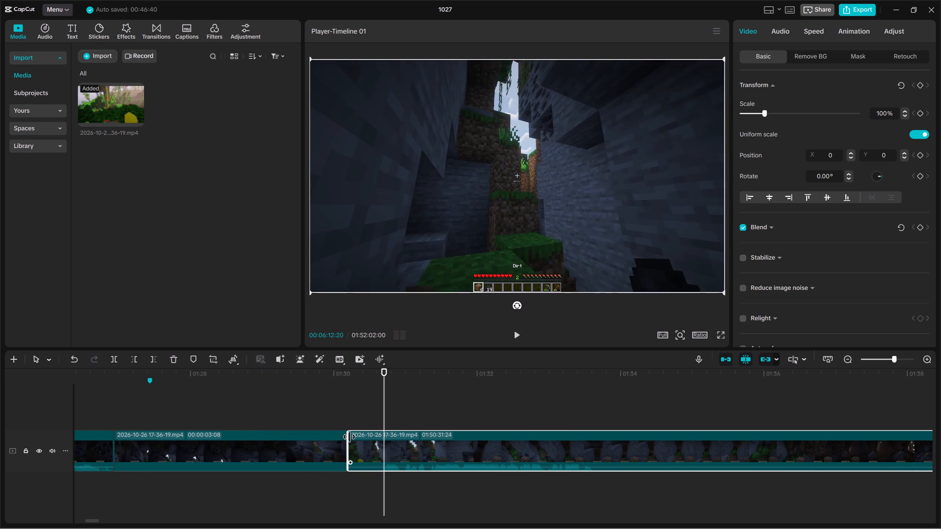
left_click_drag(349, 437, 261, 436)
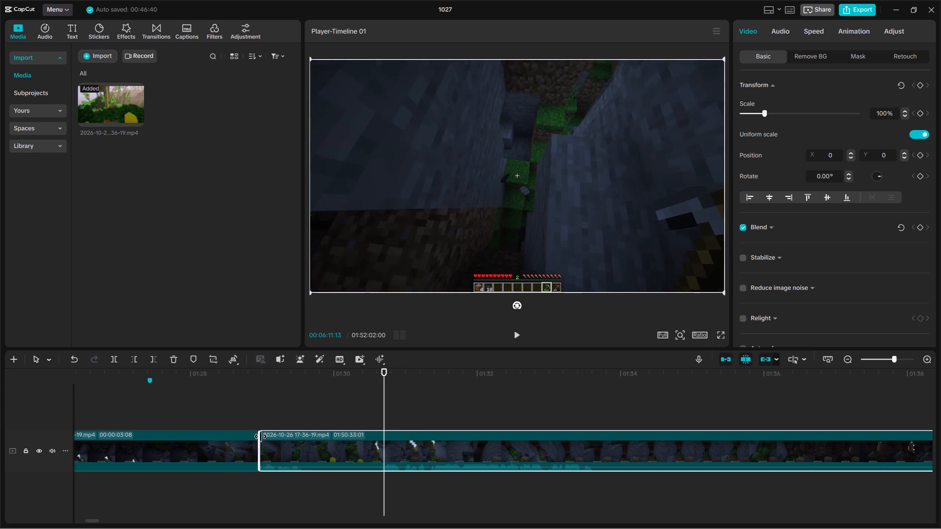
left_click_drag(261, 436, 247, 435)
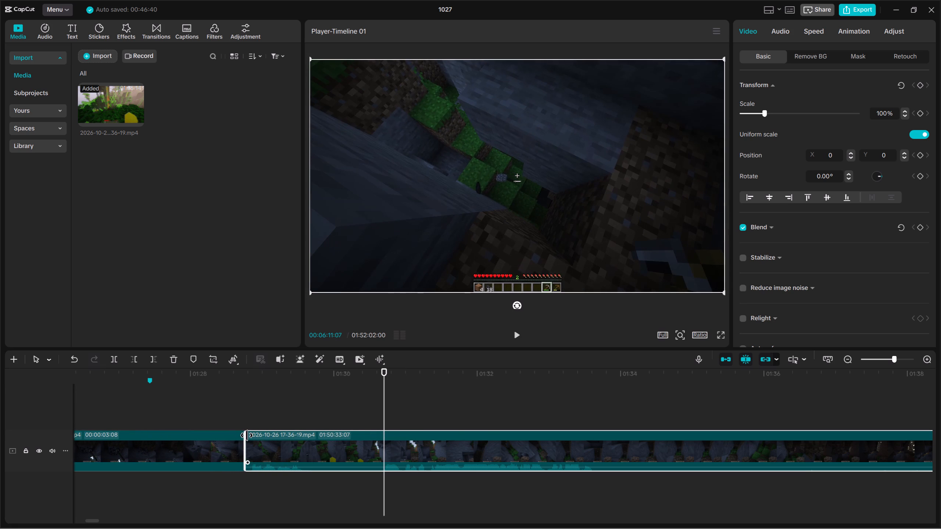
left_click_drag(247, 435, 251, 437)
key("Up")
key("Down")
Split the footage at 00:01:31:23 and cut about 0.7 seconds directly after the split.
key("space")
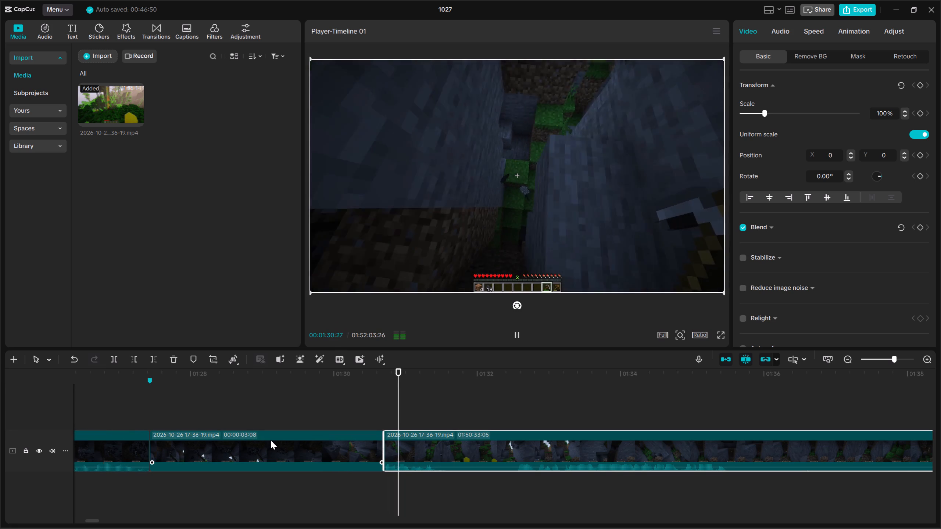
key("space")
key("space")
key("space")
key("space")
key("space")
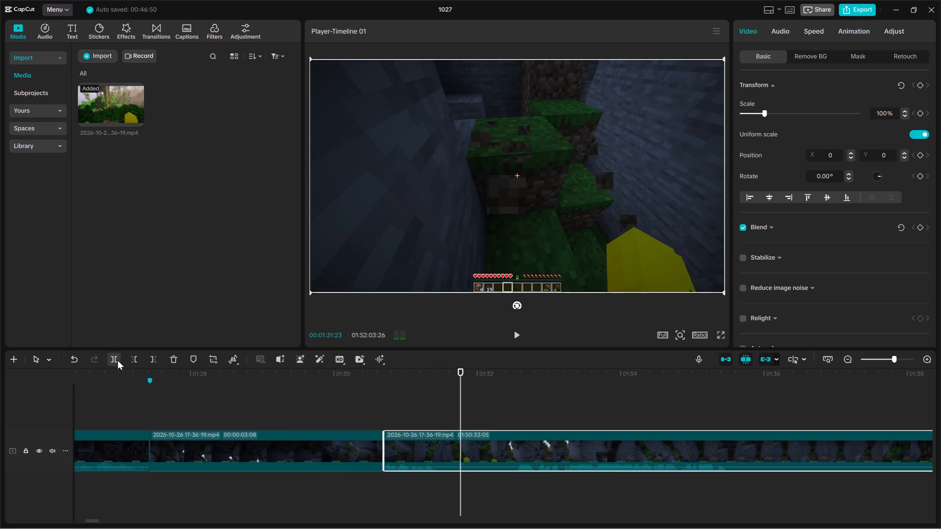
left_click(117, 360)
key("space")
left_click(134, 360)
Play the remaining footage on and split it at 00:01:34:22.
key("space")
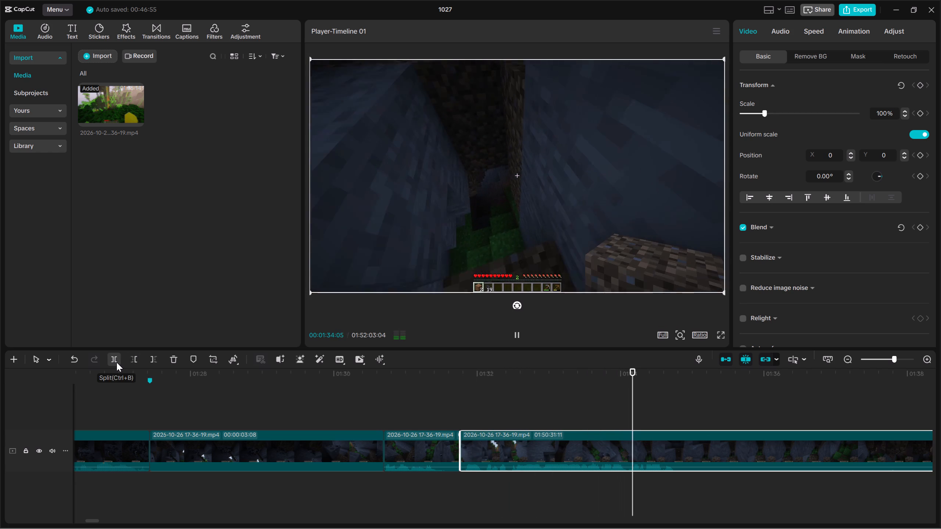
key("space")
key("space")
key("space")
left_click(117, 362)
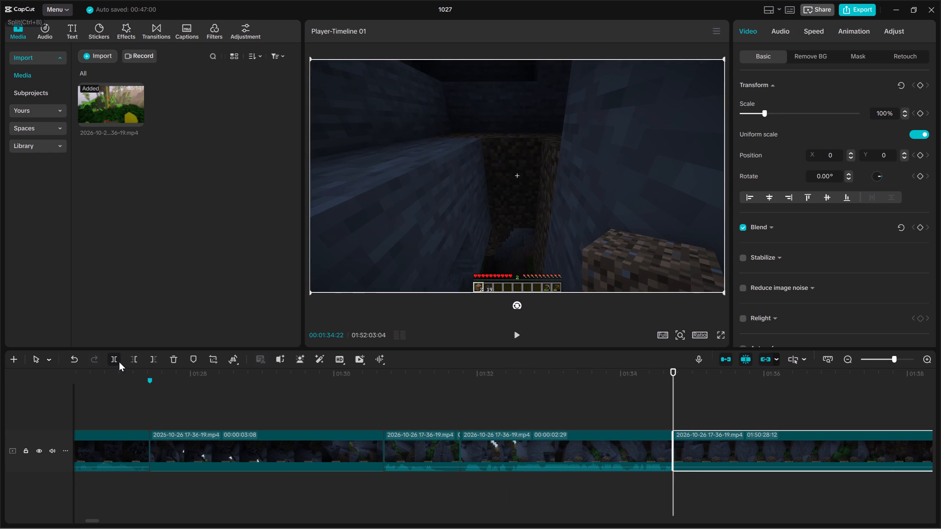
Cut slow cave footage after the 00:01:34:22 split in four successive trims, about 5.7 seconds in total.
key("space")
left_click(128, 359)
key("space")
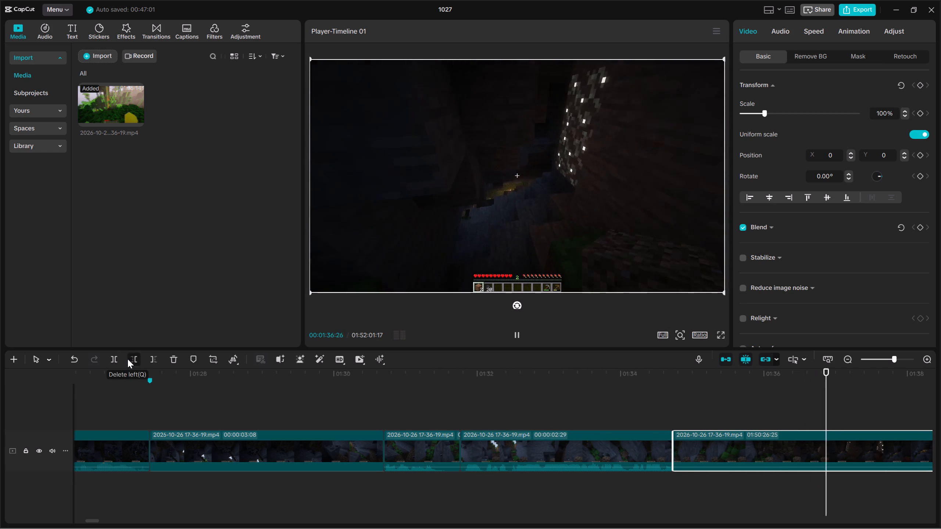
left_click(128, 359)
key("space")
left_click(128, 359)
key("space")
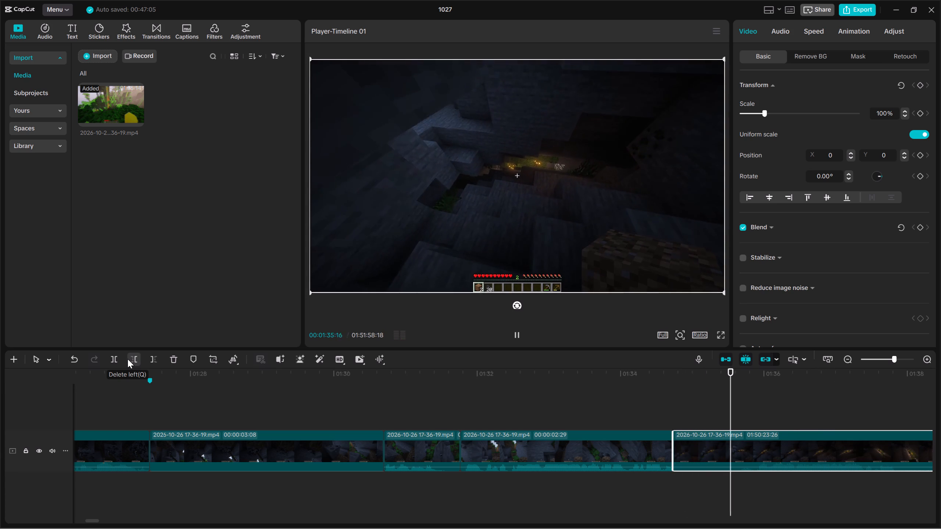
left_click(128, 359)
Replay from the 00:01:34:22 split and cut about 2.4 more seconds from the start of the cave clip.
key("space")
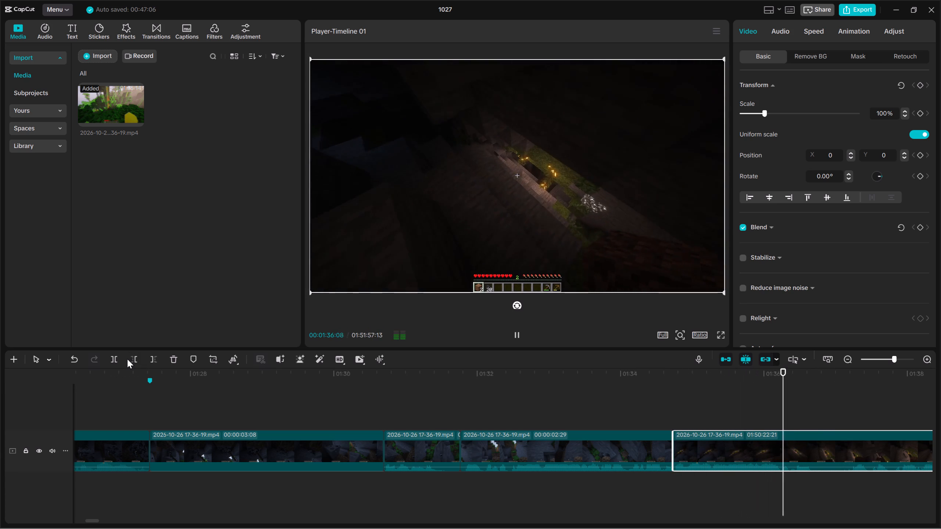
key("Up")
key("space")
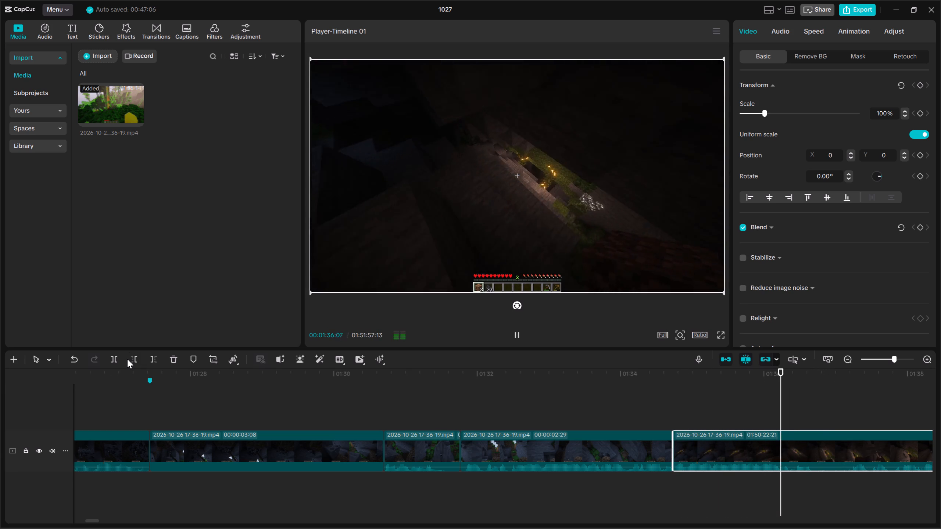
key("space")
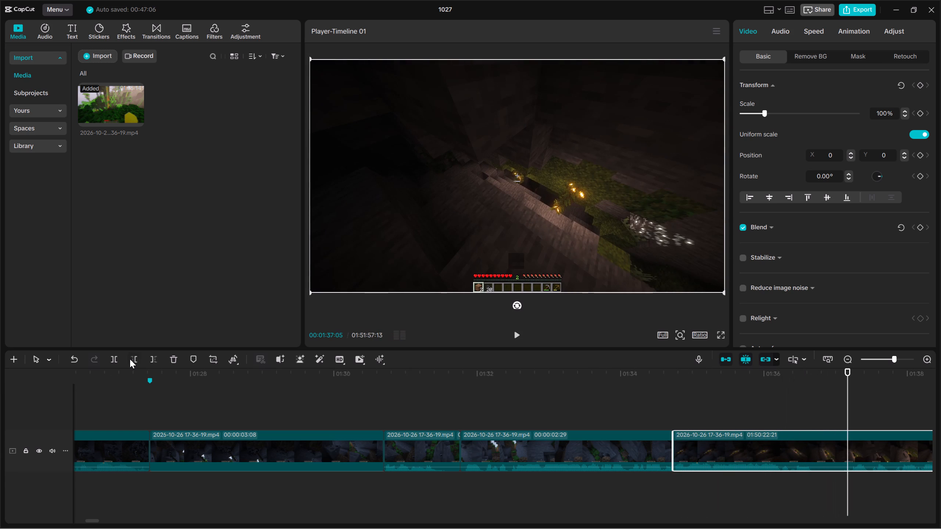
left_click(130, 359)
Cut about 6 more seconds of cave footage after the 00:01:34:22 split in three successive trims.
key("space")
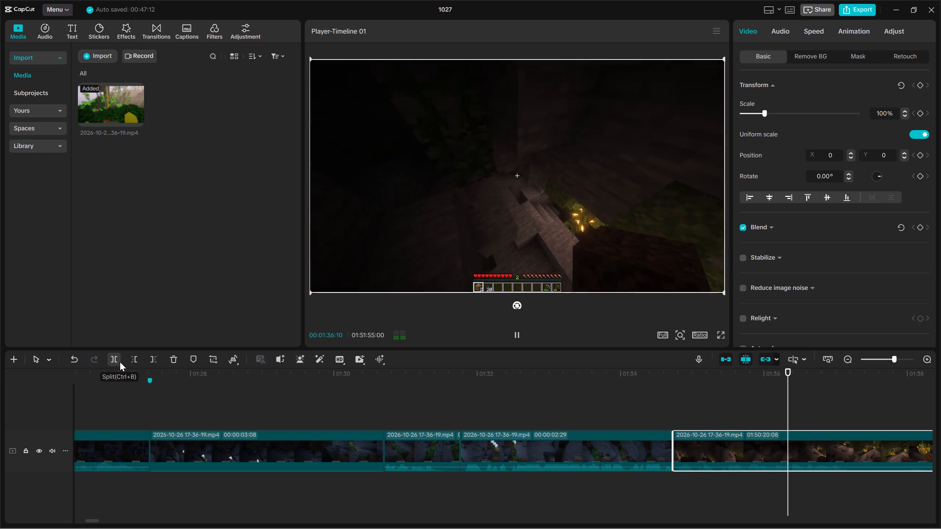
key("space")
left_click(134, 363)
key("space")
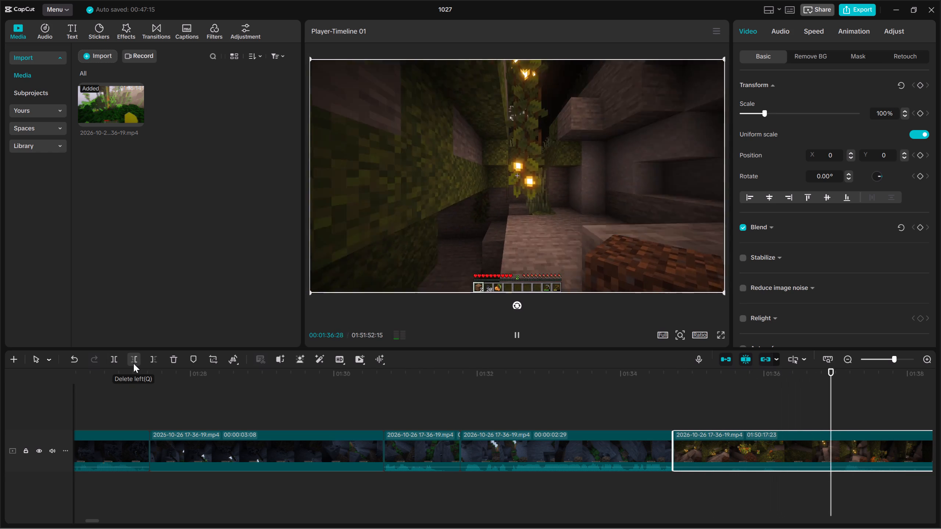
left_click(133, 363)
key("space")
left_click(133, 363)
Split the cave clip at about 00:01:36 and cut the 2 seconds that follow the split.
key("space")
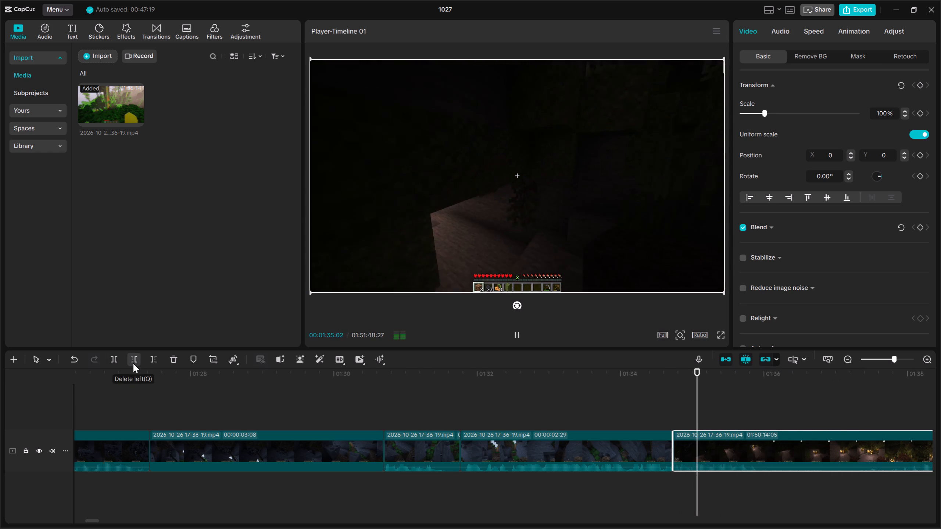
key("space")
key("Up")
key("space")
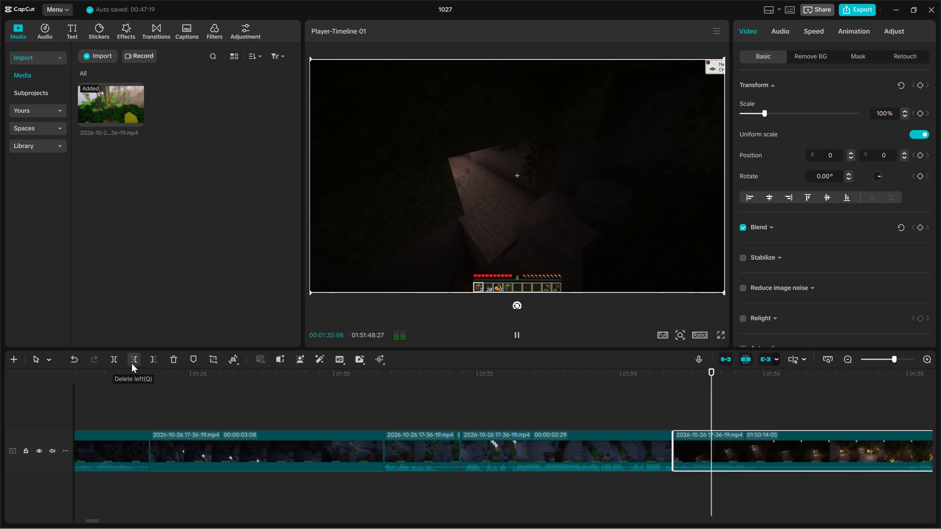
key("space")
left_click(111, 361)
key("space")
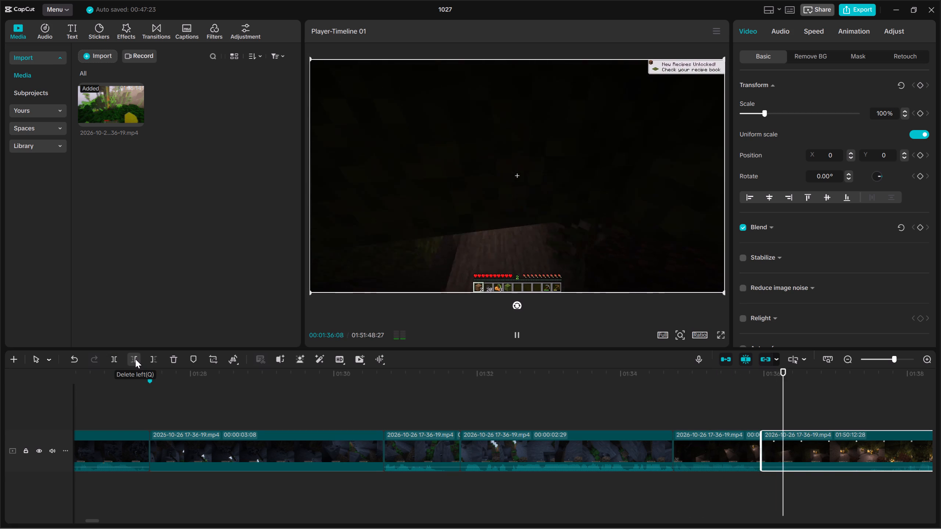
left_click(135, 359)
Split the dark cave footage at 00:01:38:24 and cut the 10 frames that follow the split.
key("space")
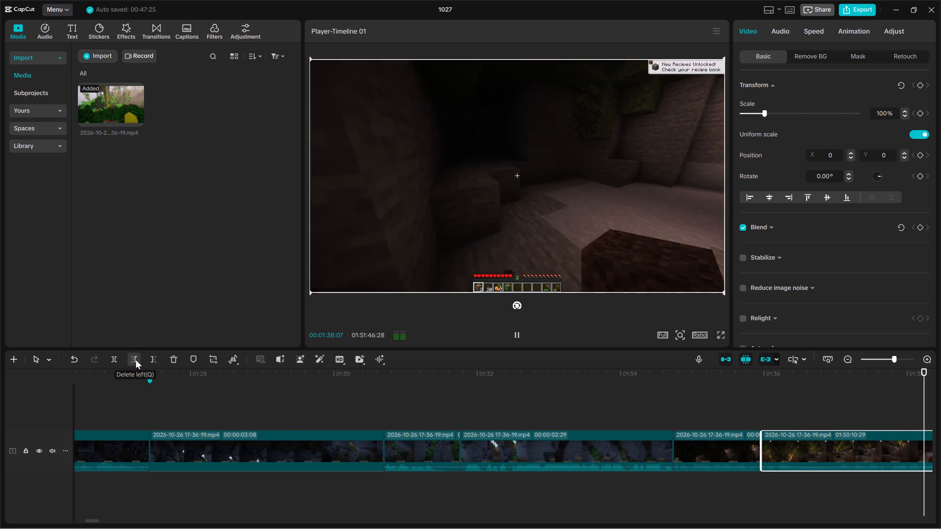
key("space")
double_click(191, 487)
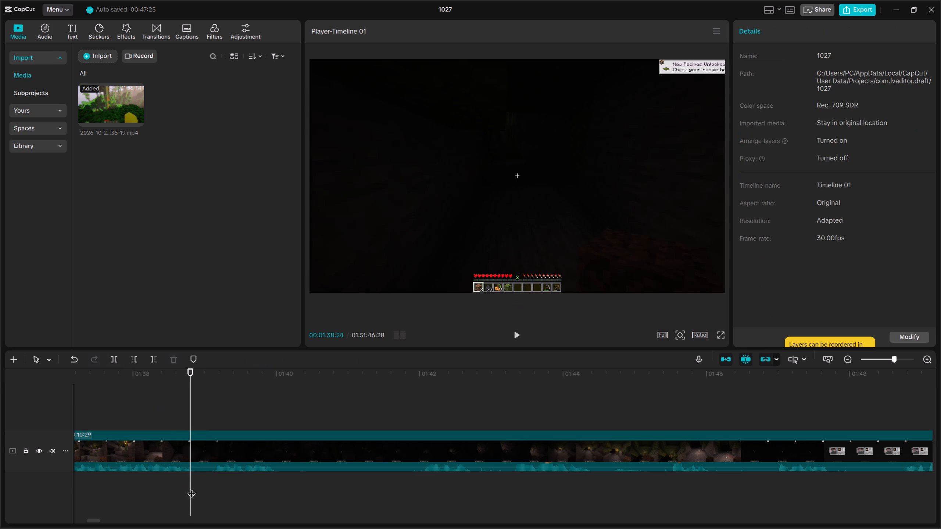
left_click_drag(219, 500, 226, 465)
left_click(122, 365)
left_click(118, 361)
key("space")
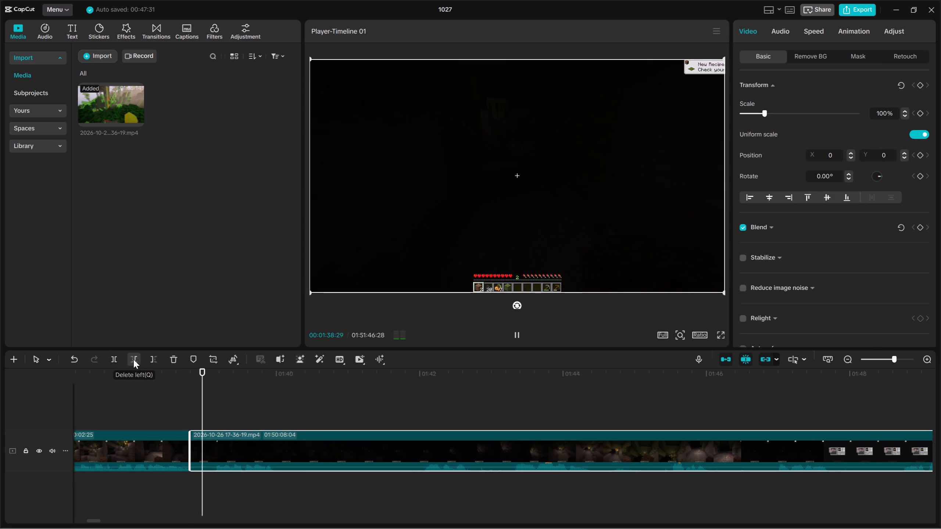
left_click(133, 359)
Play the dark cave footage on and split it at 00:01:39:21.
key("space")
key("space")
key("space")
key("space")
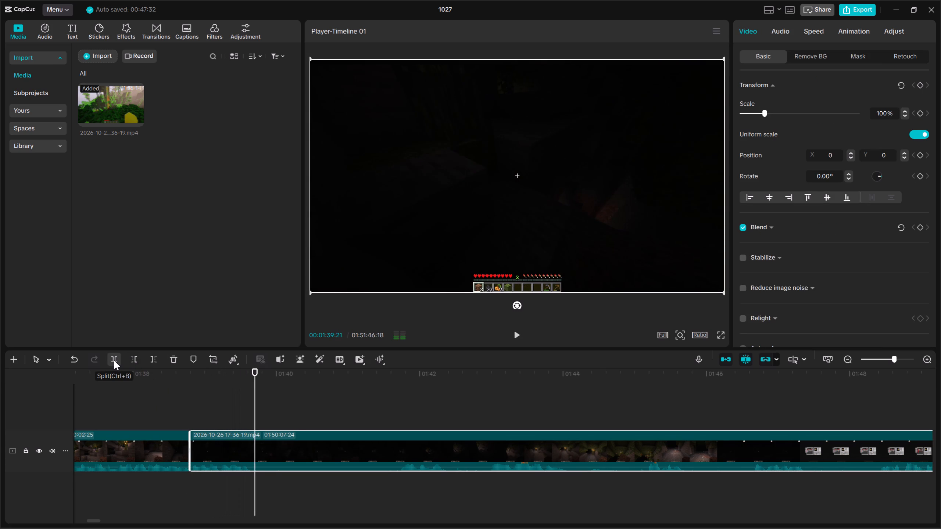
left_click(114, 360)
Preview the footage ahead and cut 2 seconds of dark cave walking directly after the 00:01:39:21 split.
key("space")
left_click(401, 485)
key("space")
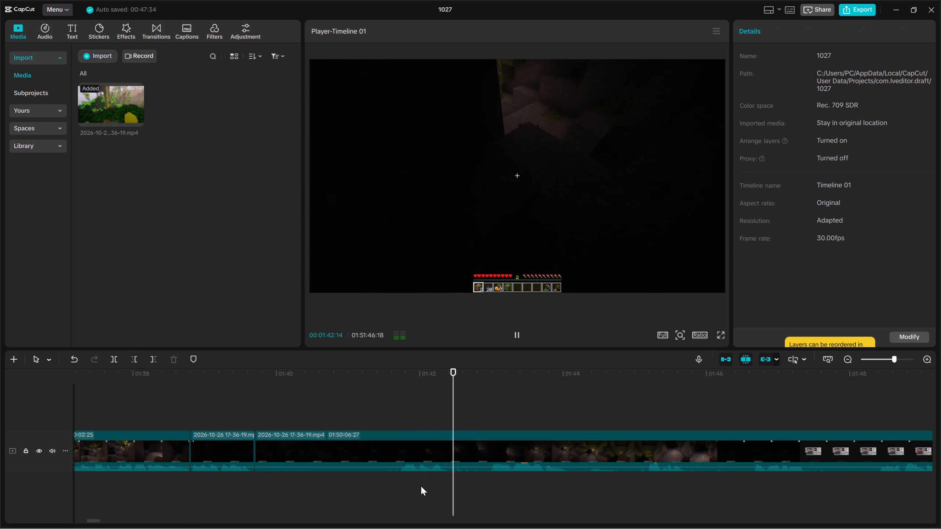
left_click(489, 479)
left_click(398, 478)
key("space")
left_click_drag(535, 500, 533, 422)
key("space")
left_click(404, 426)
left_click_drag(402, 424, 399, 423)
left_click_drag(449, 413, 453, 480)
left_click(136, 364)
Split the dark cave footage at 00:01:40:12 and cut the 14 frames that follow the split.
key("space")
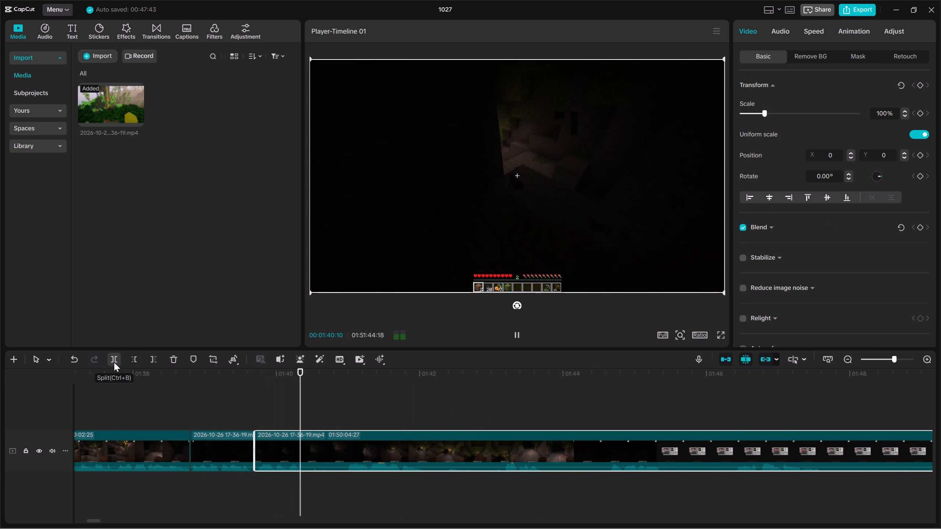
key("space")
left_click(114, 362)
key("space")
key("space")
left_click(137, 361)
Split the cave footage at 00:01:41:20 and cut the 1 second that follows the split.
key("space")
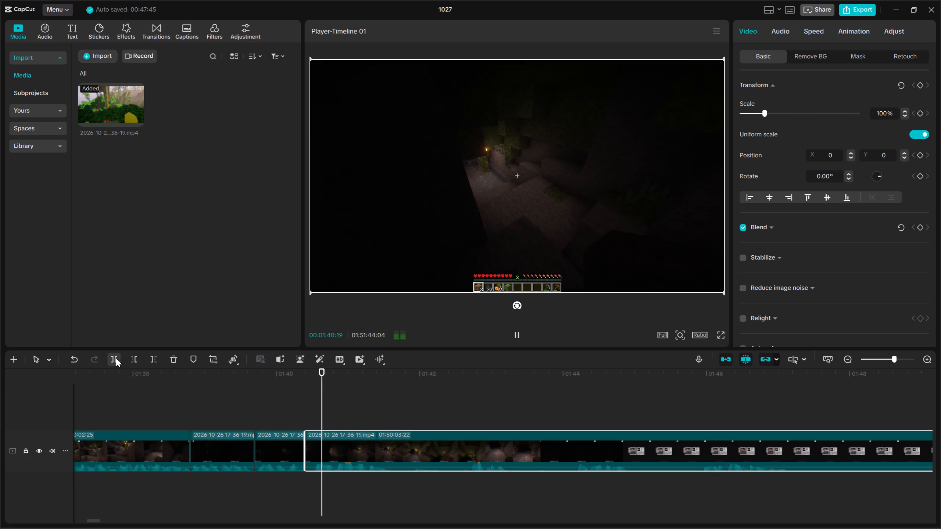
key("space")
left_click(116, 358)
key("space")
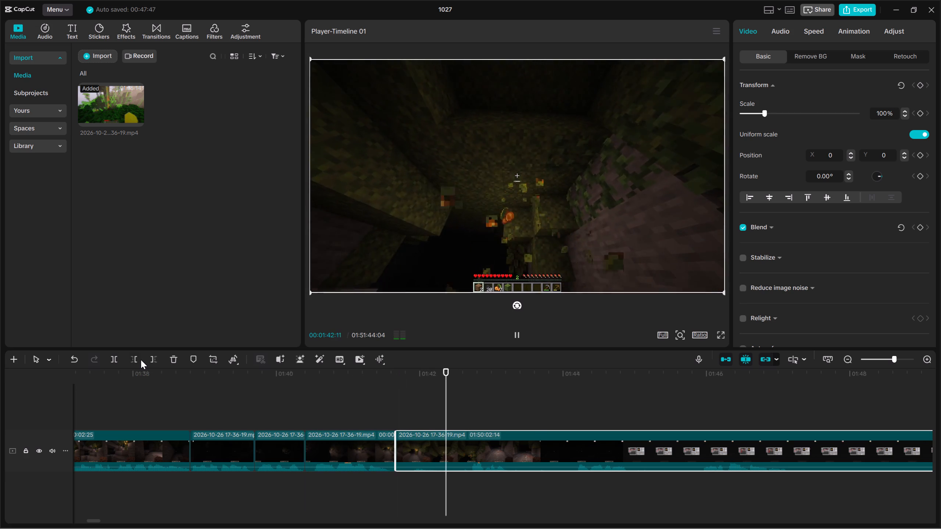
key("space")
left_click(140, 360)
Replay from the 00:01:41:20 cut, split the footage at 00:01:42:08 and cut the 29 frames that follow the split.
key("space")
key("space")
key("Up")
key("space")
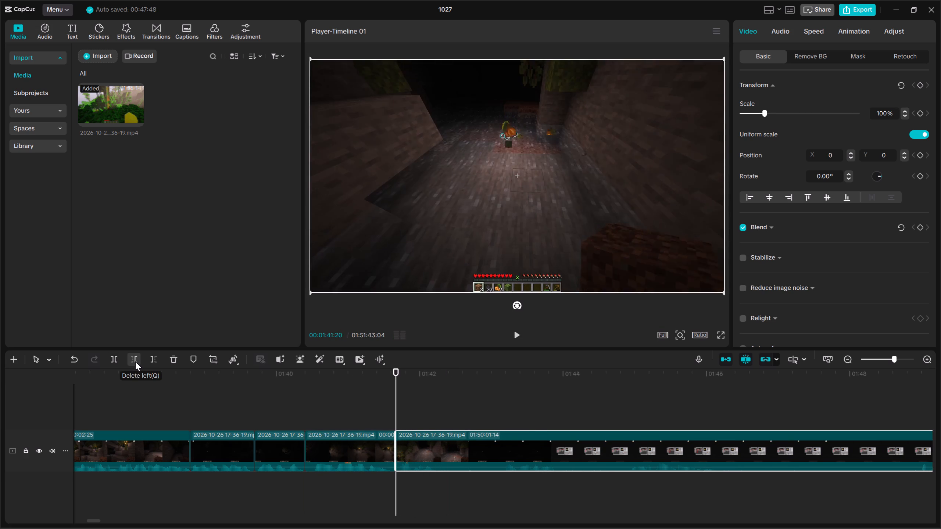
key("space")
left_click(118, 361)
key("space")
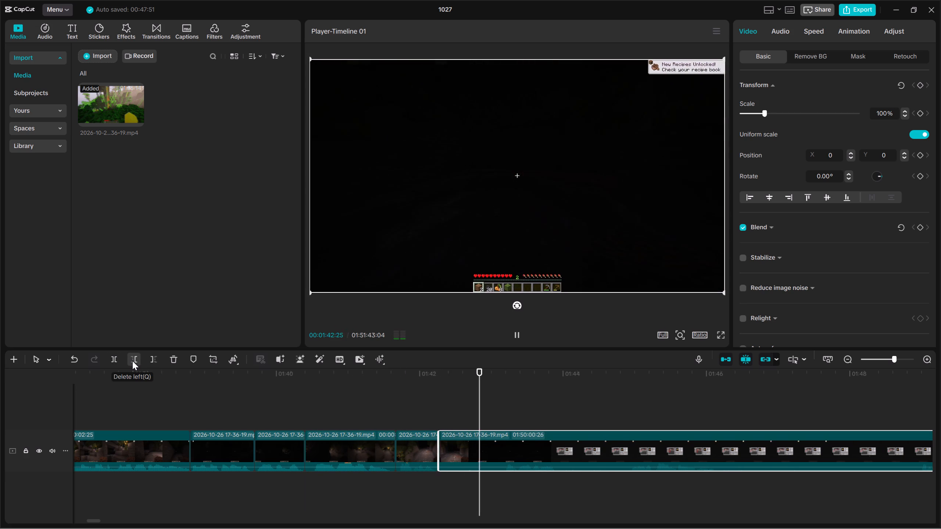
left_click(132, 361)
Split the footage at 00:01:42:28, where the crafting inventory opens, and cut the 29 frames that follow the split.
key("space")
key("space")
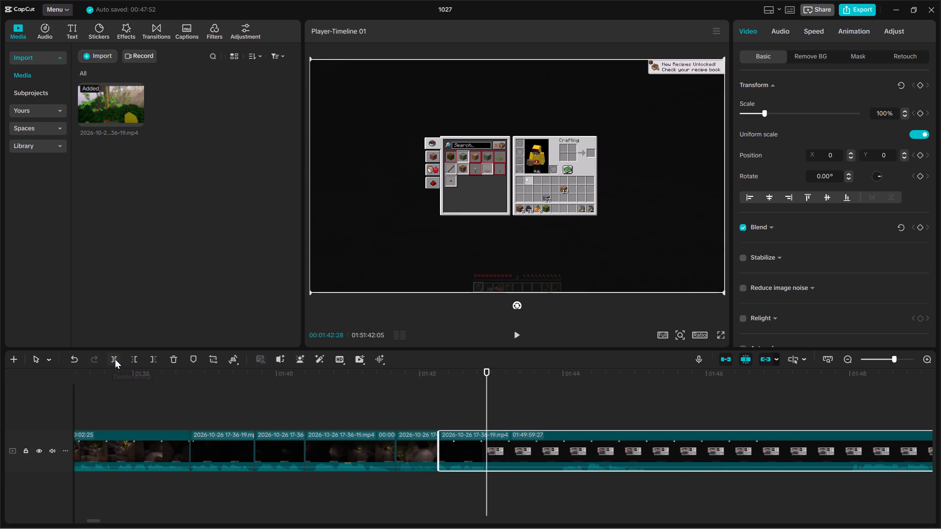
left_click(115, 359)
key("space")
left_click(136, 358)
Preview the crafting inventory footage and cut it from the 00:01:42:28 split up to 00:01:47:02.
key("space")
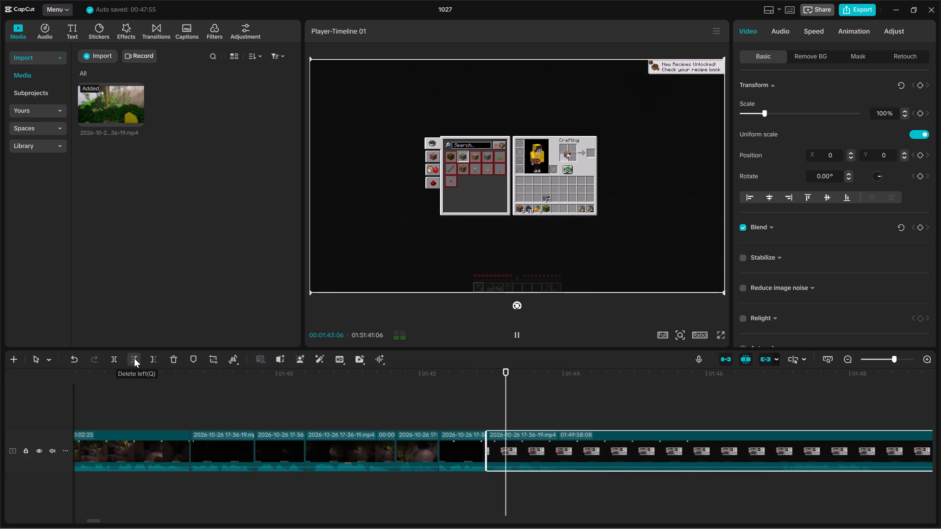
key("space")
key("space")
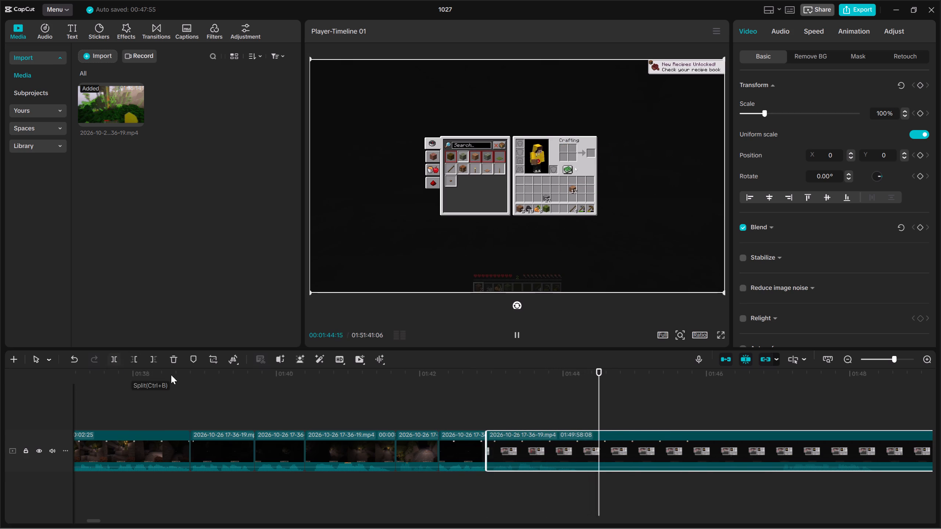
left_click(562, 482)
left_click_drag(562, 482, 772, 499)
key("space")
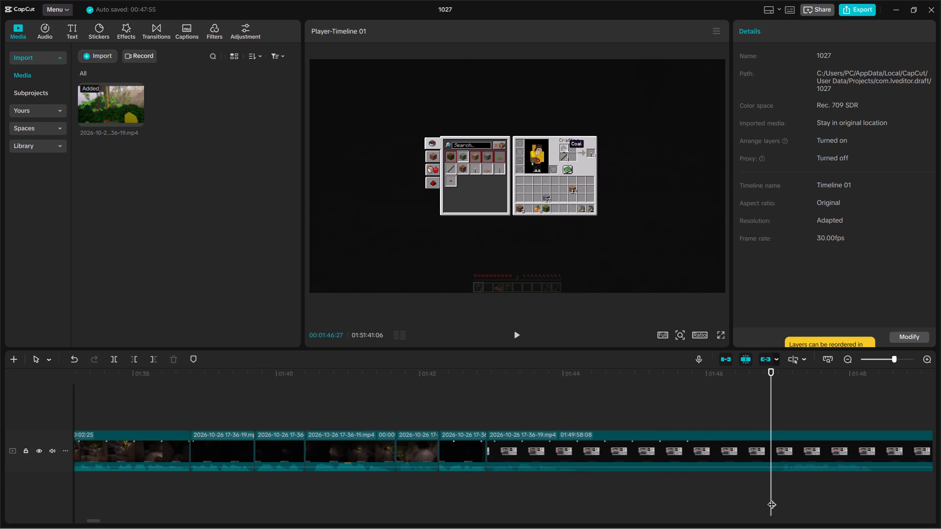
left_click(786, 492)
left_click_drag(786, 492, 783, 492)
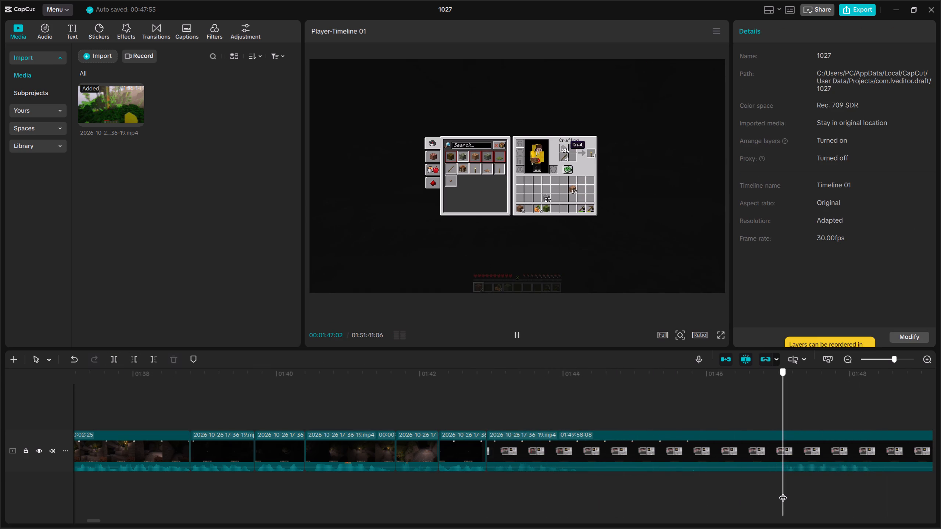
left_click_drag(783, 492, 782, 492)
left_click_drag(805, 503, 814, 434)
left_click(136, 362)
Split the crafting inventory footage at 00:01:44:08 and cut about 2 seconds directly after the split.
key("space")
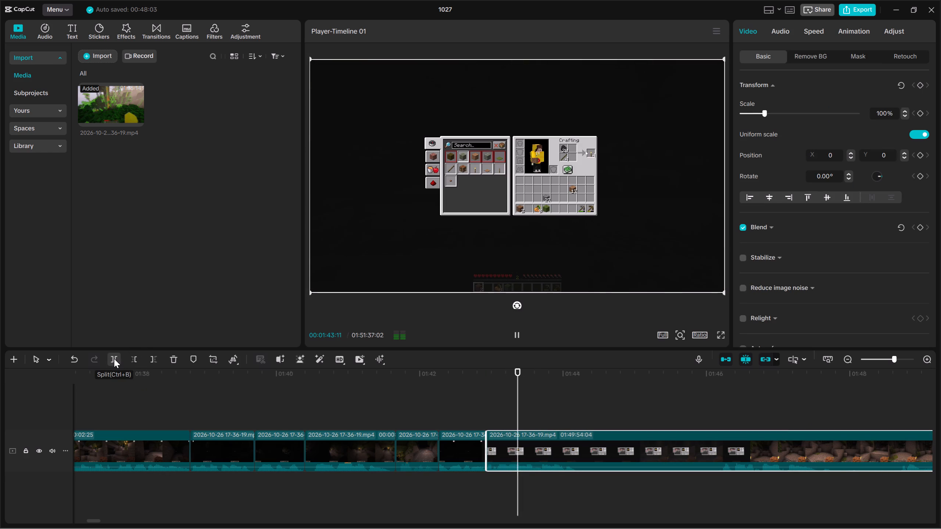
left_click(114, 359)
key("space")
key("space")
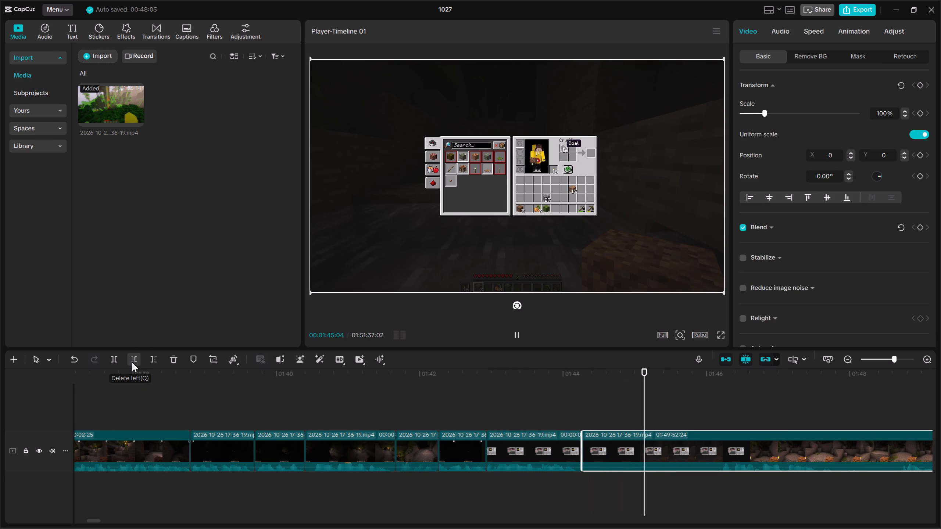
left_click(132, 362)
Split the torch-lit cave footage at 00:01:45:21 and cut about 2.4 seconds of cave walking directly after the split.
key("space")
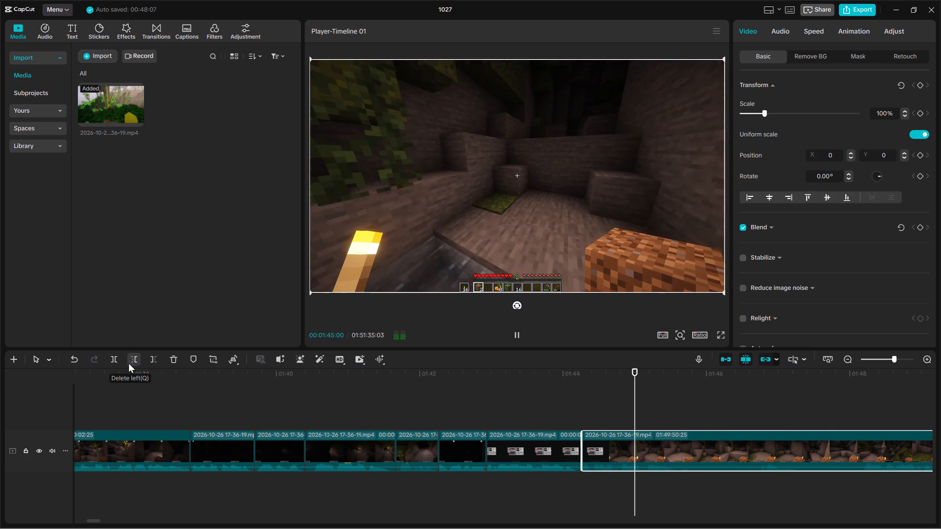
key("space")
left_click(114, 361)
key("space")
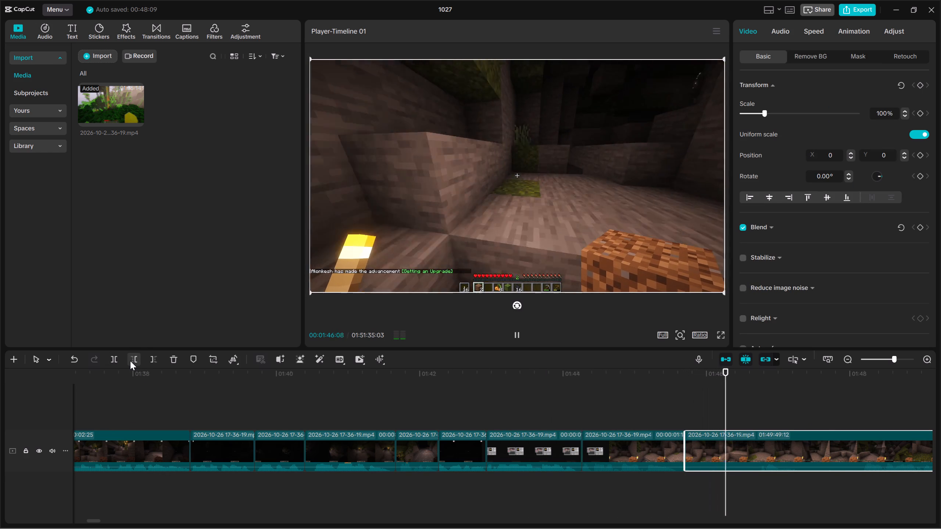
key("space")
key("space")
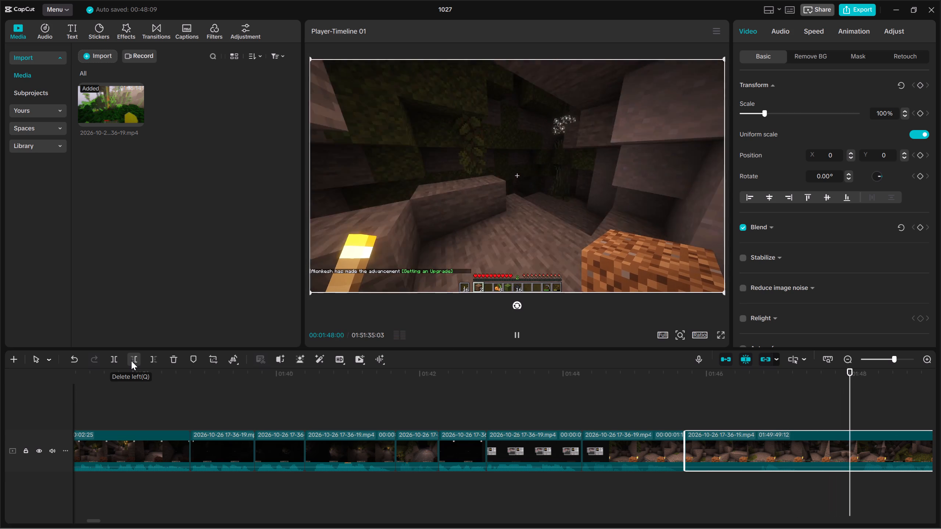
key("space")
key("space")
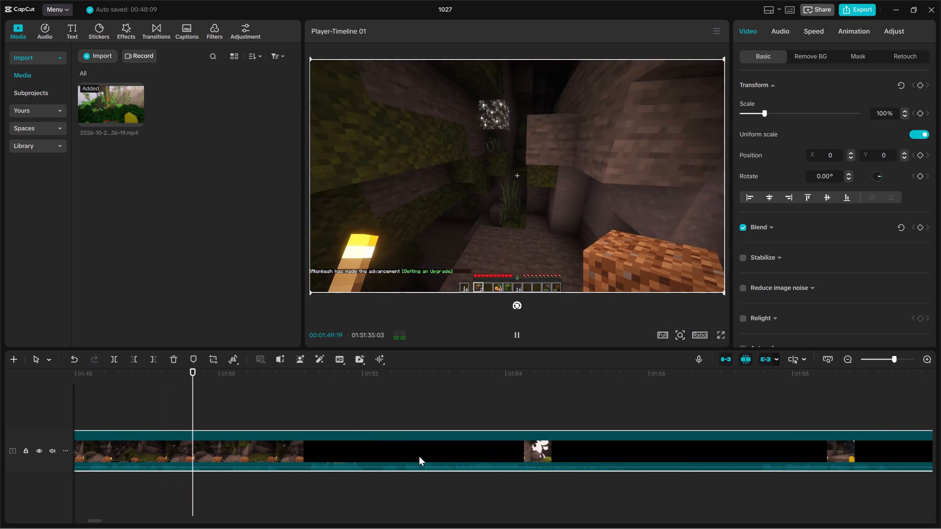
double_click(850, 360)
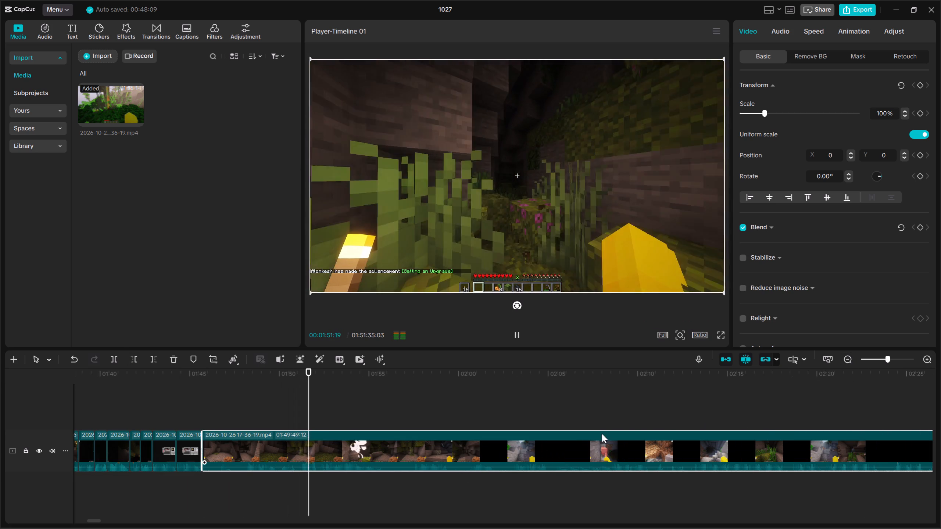
left_click(241, 472)
left_click_drag(241, 472, 244, 475)
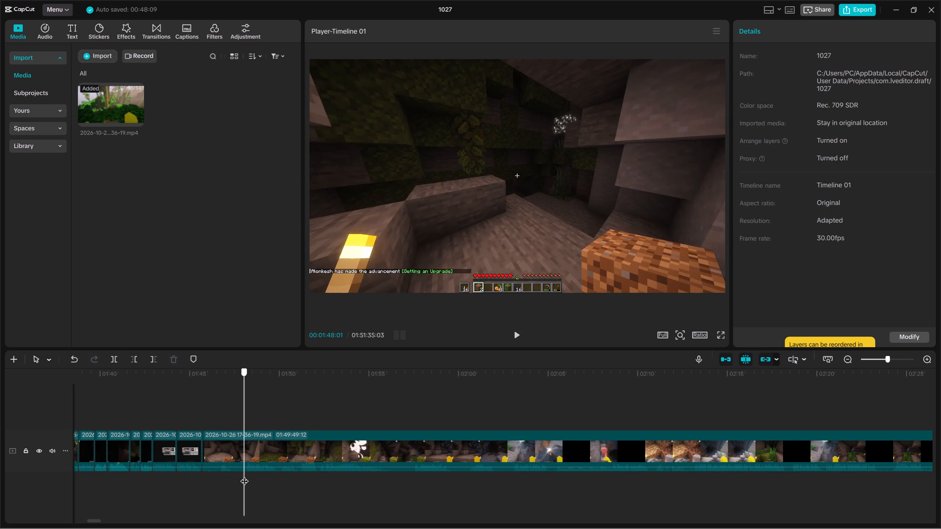
left_click_drag(244, 475, 246, 476)
left_click_drag(283, 479, 289, 418)
left_click(136, 361)
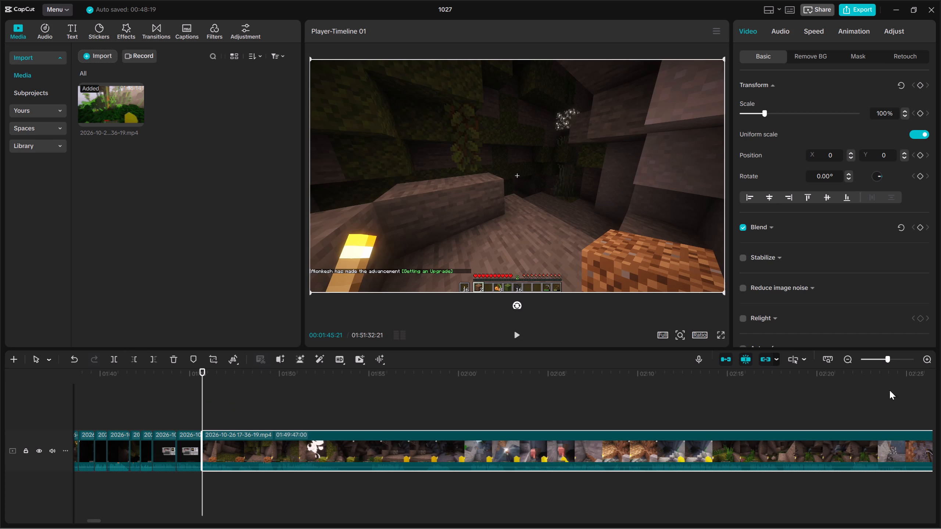
Review the recent cuts and delete the 00:00:01:13 clip that follows the crafting inventory clip.
triple_click(929, 357)
key("Up")
key("Up")
key("space")
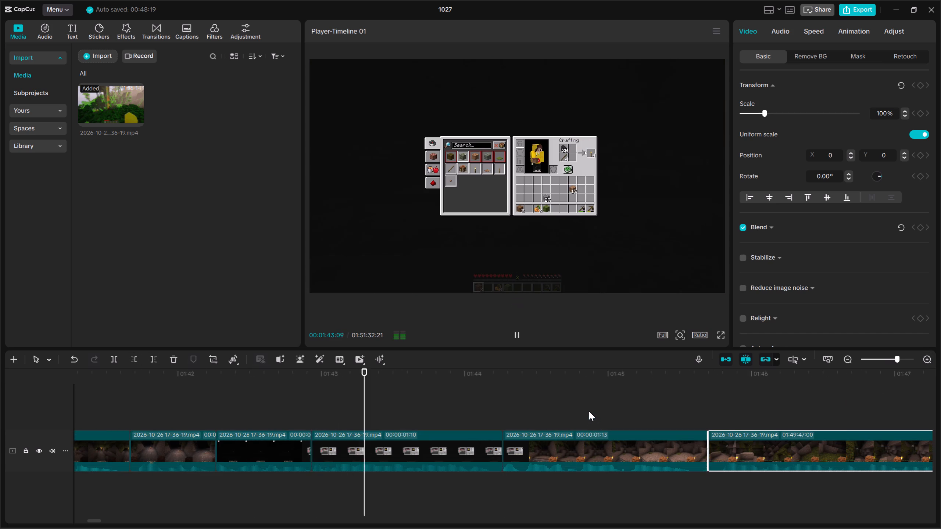
left_click_drag(589, 403, 569, 494)
key("Delete")
Replay the join after the crafting inventory clip and trim 3 frames off the start of the following cave clip.
key("Up")
left_click(653, 460)
key("space")
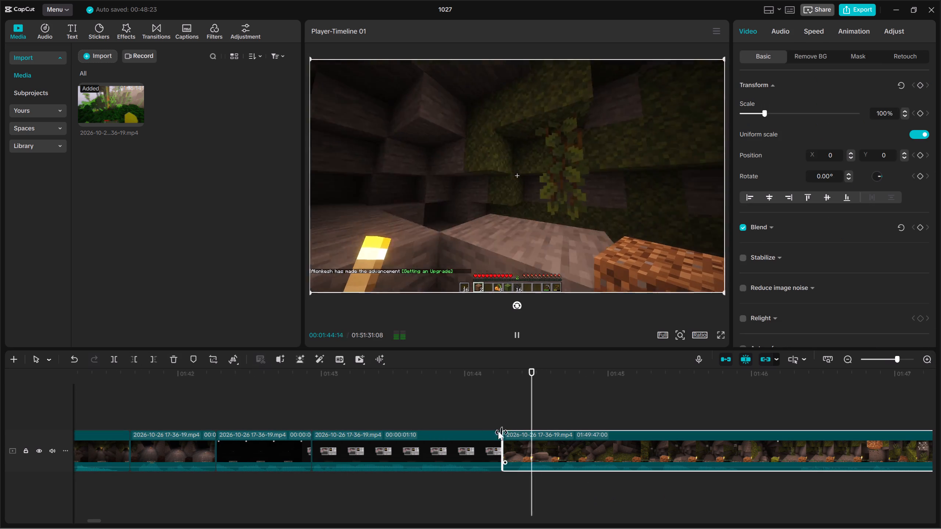
key("Up")
key("space")
key("space")
left_click(525, 414)
left_click_drag(526, 413, 526, 413)
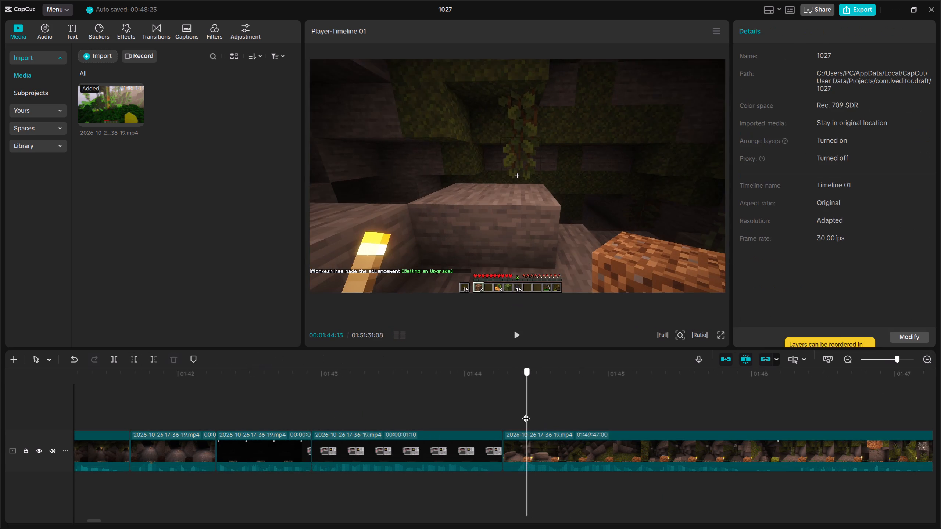
left_click_drag(526, 413, 519, 414)
left_click_drag(559, 410, 542, 489)
left_click(136, 357)
Split the torch-lit cave footage at 00:01:45:25 and cut from the split up to 00:01:47:09.
key("space")
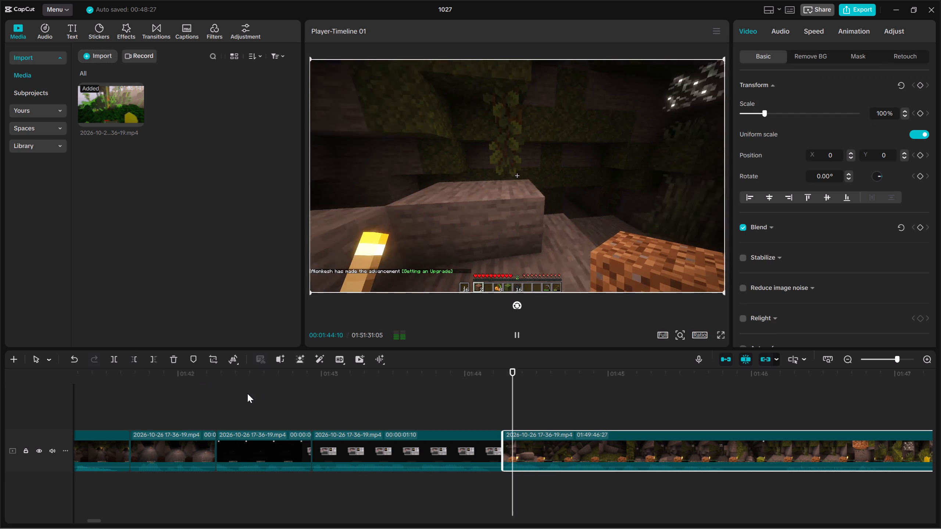
key("space")
key("space")
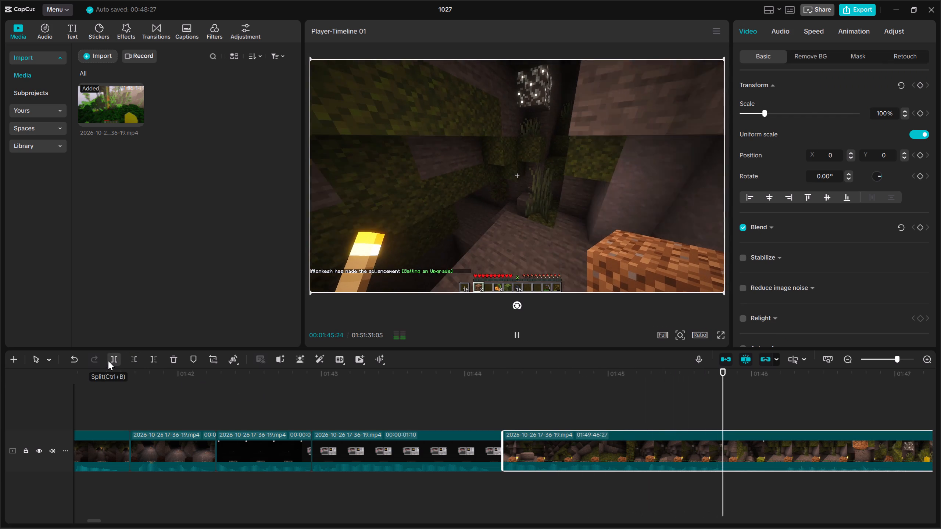
key("space")
left_click(108, 361)
key("space")
key("space")
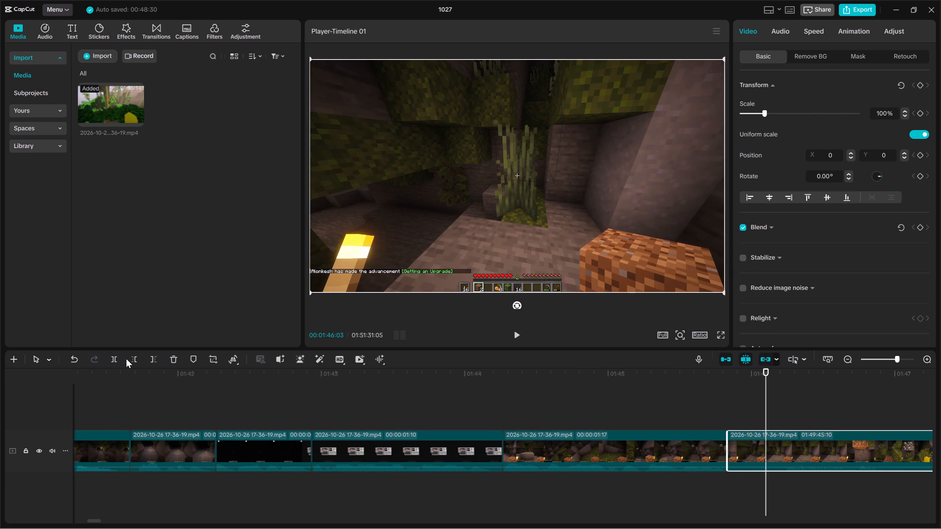
left_click(126, 359)
key("space")
key("space")
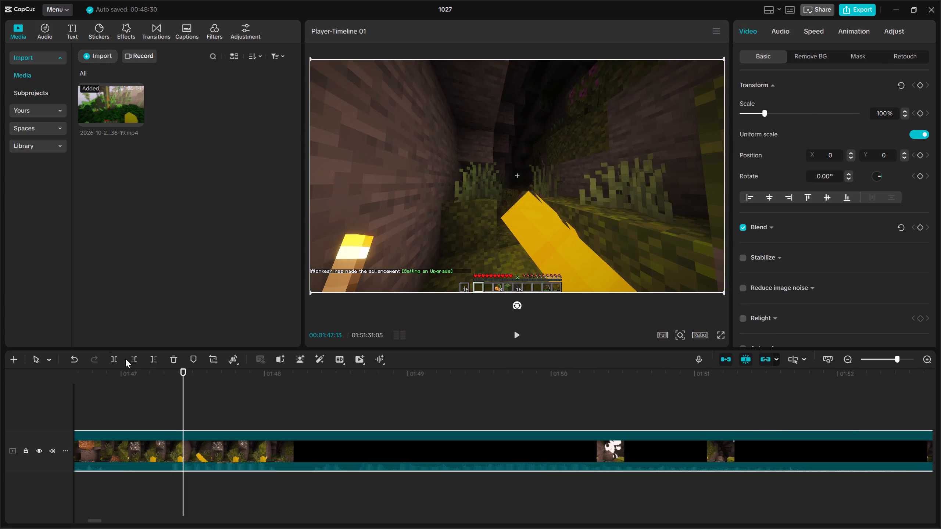
left_click(173, 481)
left_click_drag(171, 481, 166, 481)
left_click_drag(210, 496, 218, 458)
left_click(134, 360)
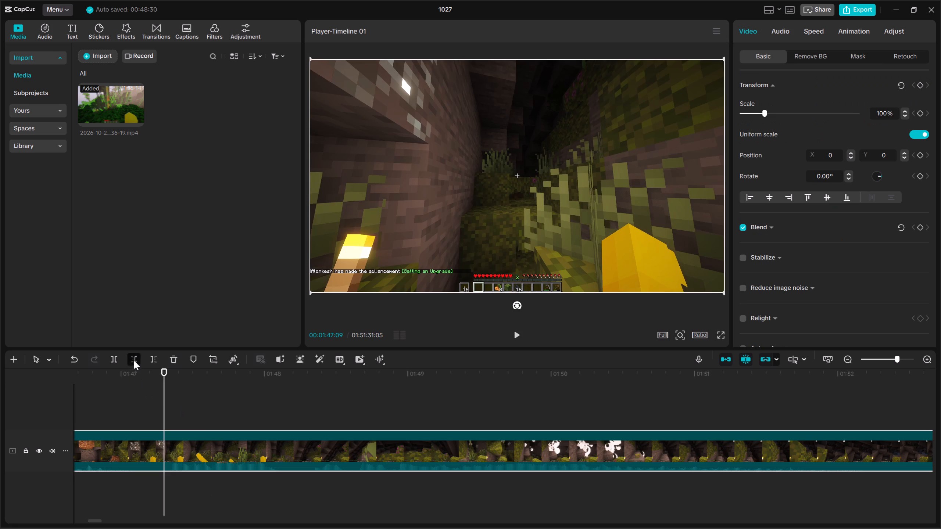
Play through the mossy cave footage after the 00:01:45:25 cut to find the next section to trim.
key("space")
key("space")
key("space")
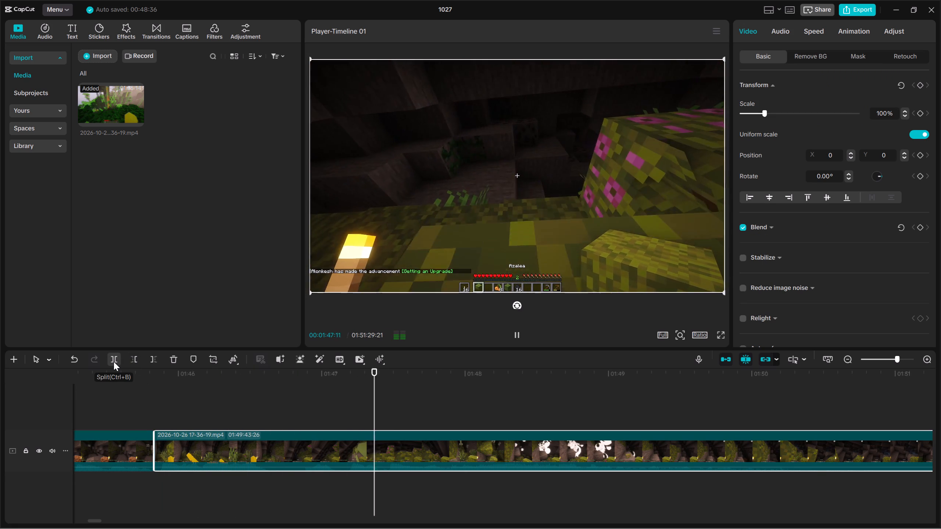
key("space")
key("space")
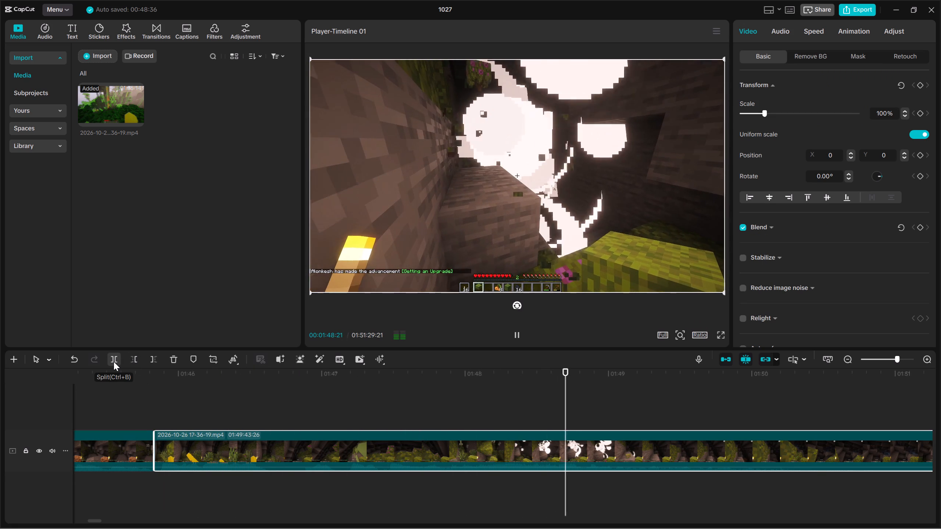
key("space")
key("space")
key("space")
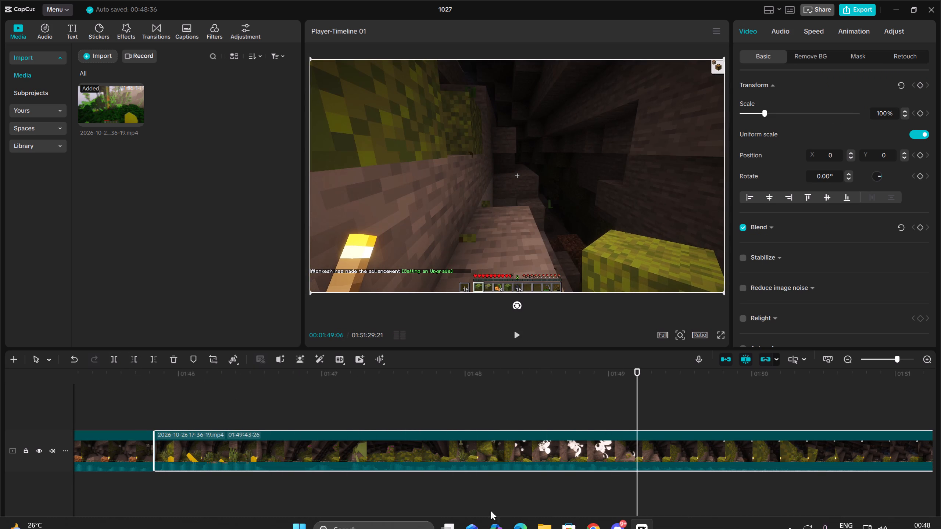
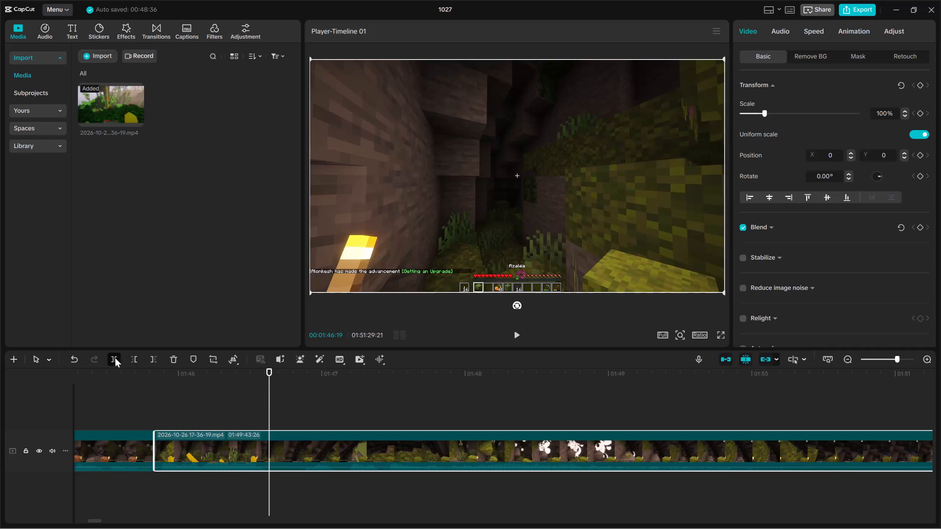
Trim 9 frames off the start of the mossy cave clip that follows the split at 00:01:46:19.
key("space")
left_click(128, 358)
Split the cave-walking footage at 00:01:49:16 and cut from the split up to 00:01:51:26.
key("space")
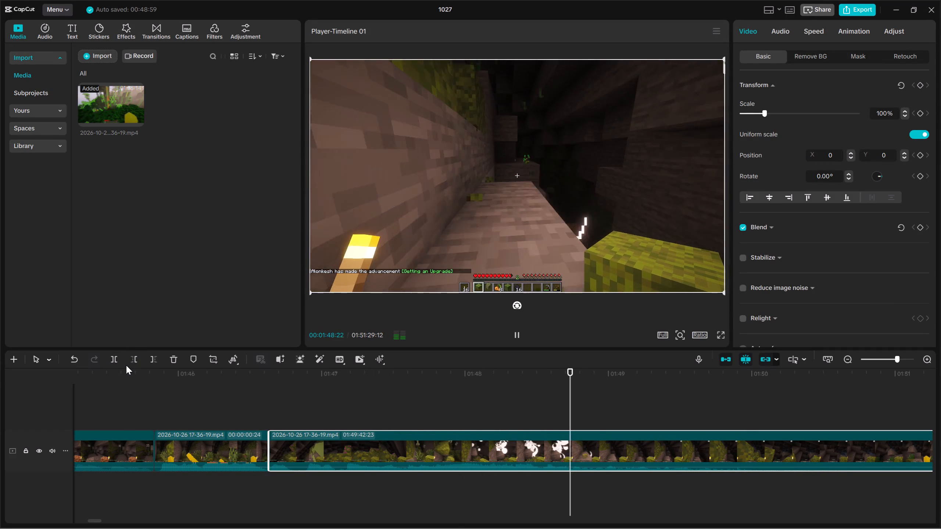
key("space")
key("space")
key("space")
key("space")
key("space")
left_click(114, 359)
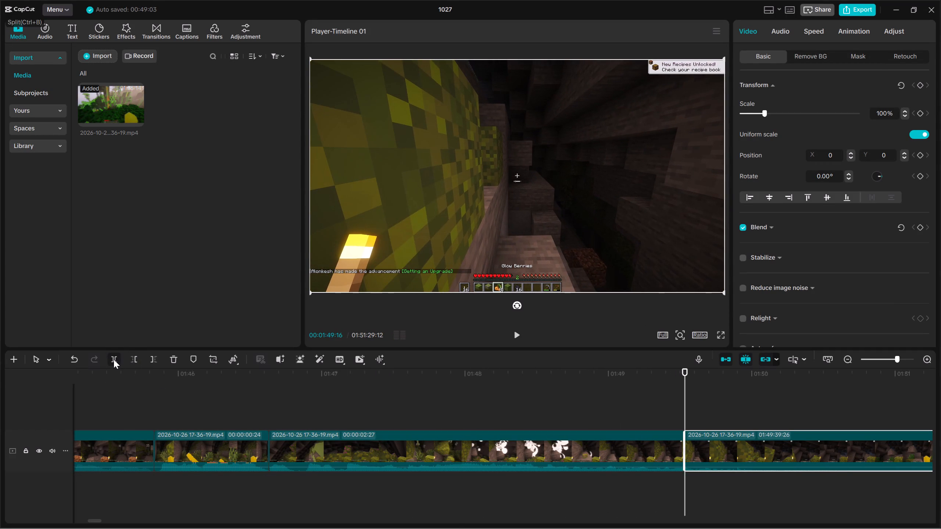
key("space")
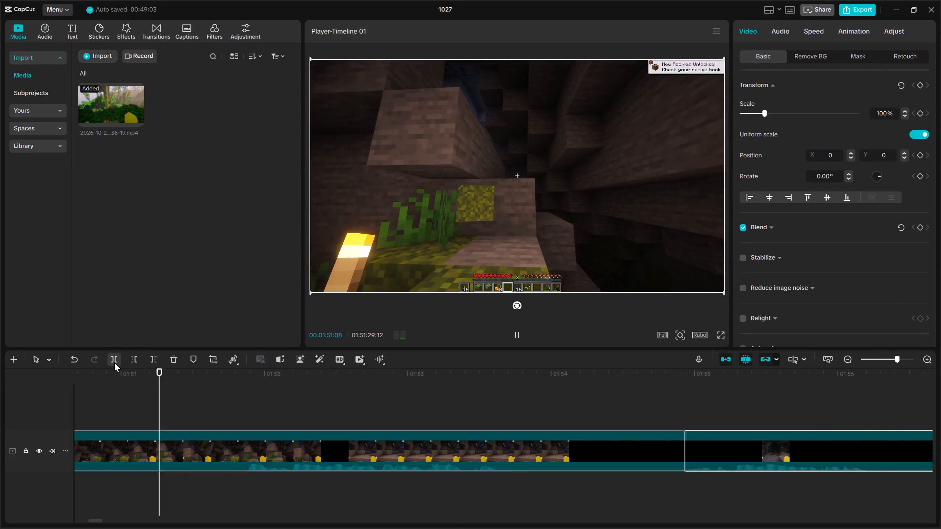
key("space")
key("space")
key("space")
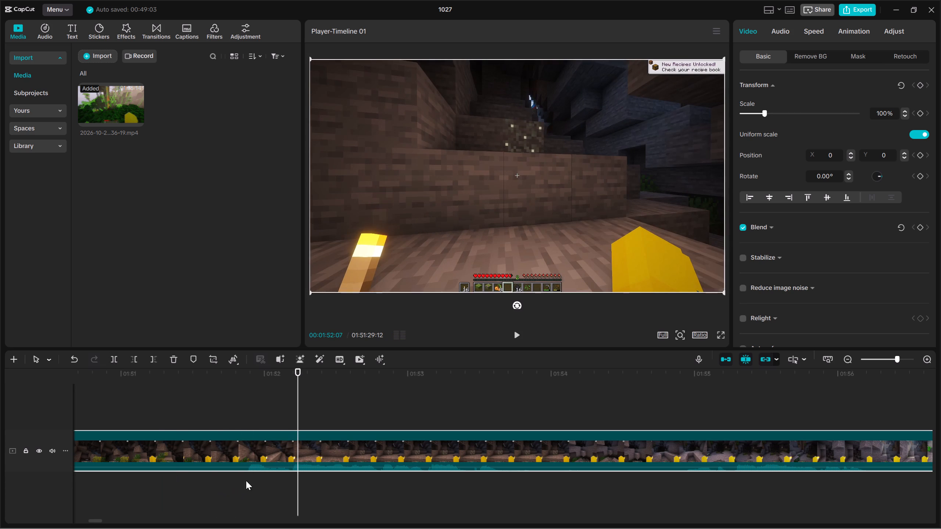
double_click(250, 477)
left_click_drag(289, 493, 293, 450)
left_click(139, 361)
Split the dark stone cave footage at 00:01:51:10 and trim 1 second 17 frames off the start of the following clip.
key("space")
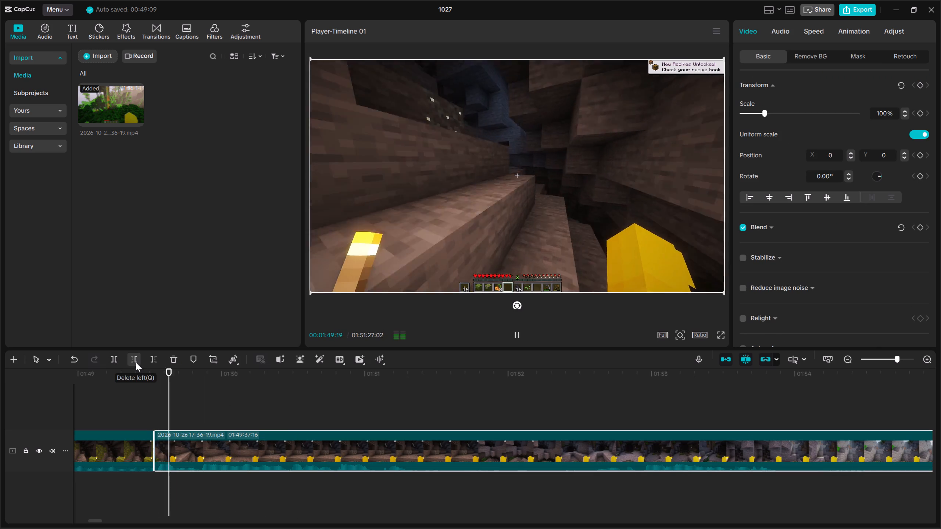
key("space")
left_click(109, 357)
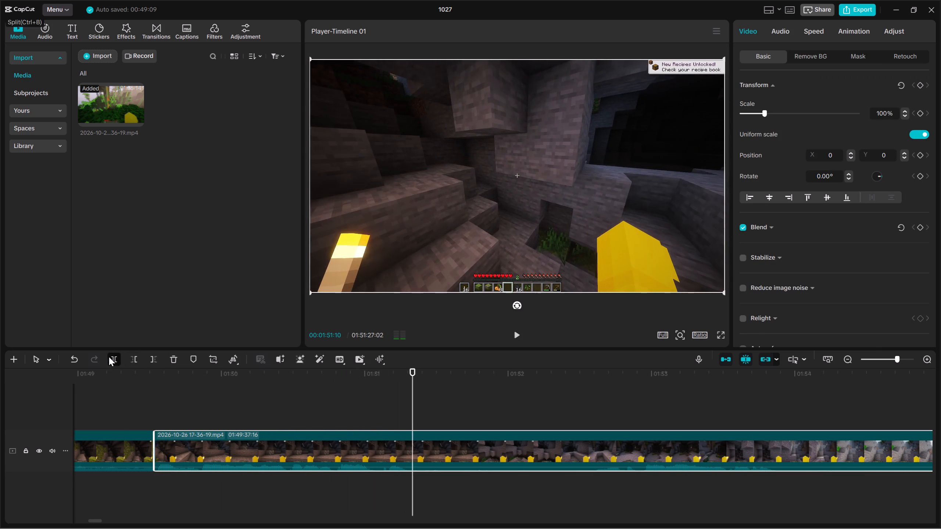
key("space")
left_click(128, 355)
Split the stone ravine climb at 00:01:52:09 and trim 1 second 11 frames off the start of the following clip.
key("space")
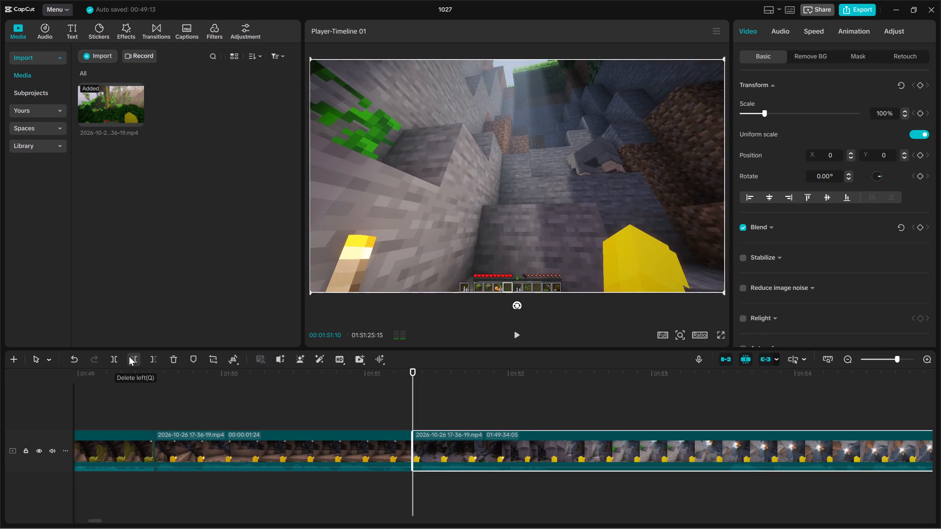
key("space")
key("space")
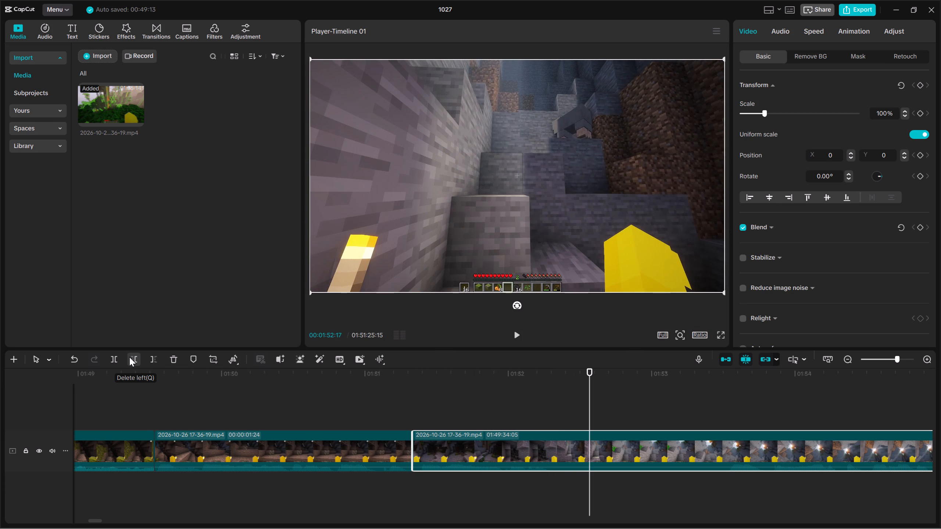
left_click(572, 482)
left_click_drag(572, 481, 552, 480)
left_click_drag(591, 499, 608, 438)
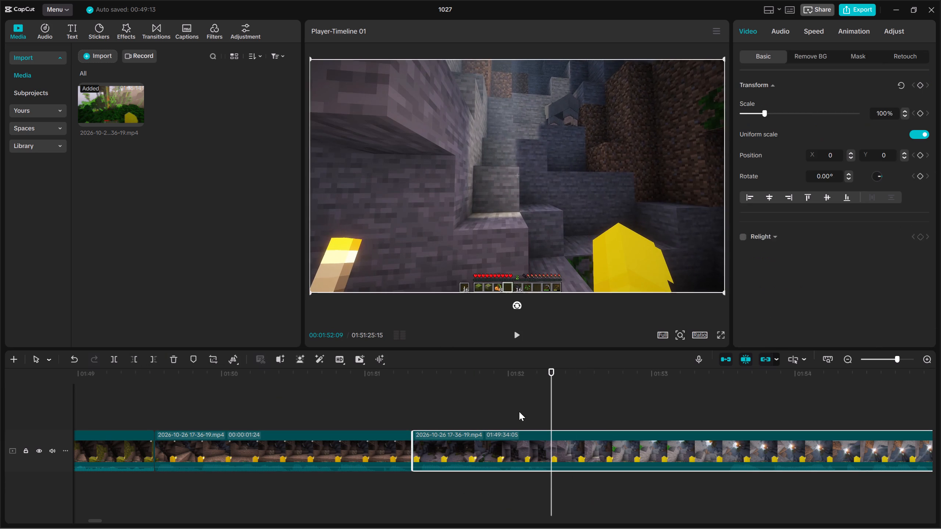
left_click(114, 363)
key("space")
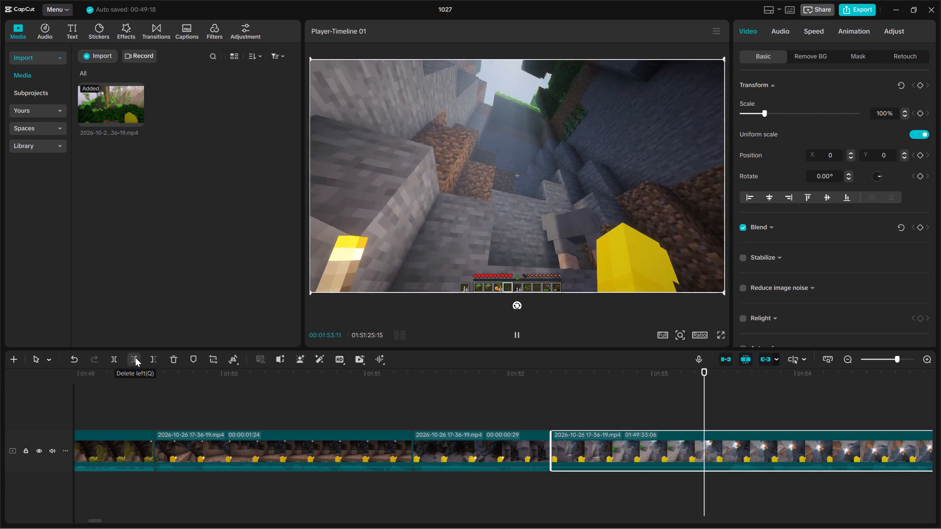
left_click(135, 357)
Split the footage at 00:01:53:28 as the sheep appears and trim 1 second 25 frames off the following clip in successive cuts.
key("space")
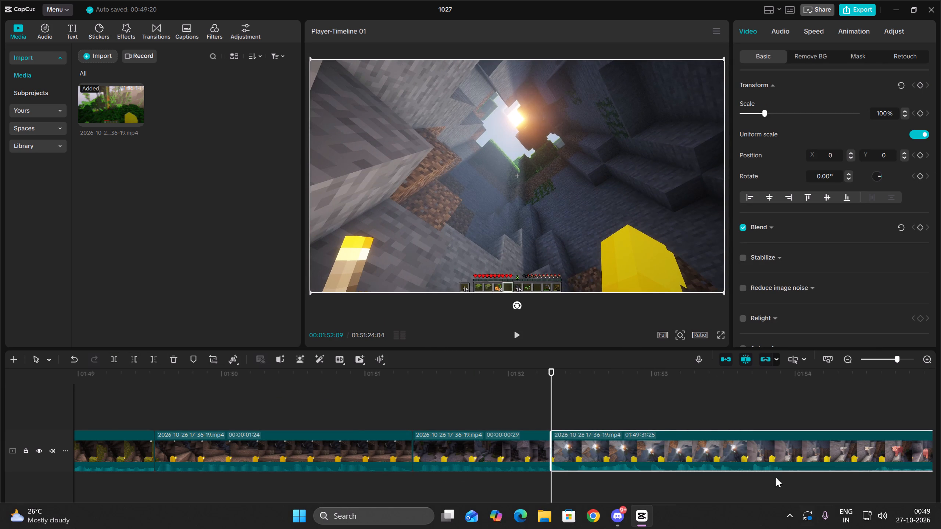
key("space")
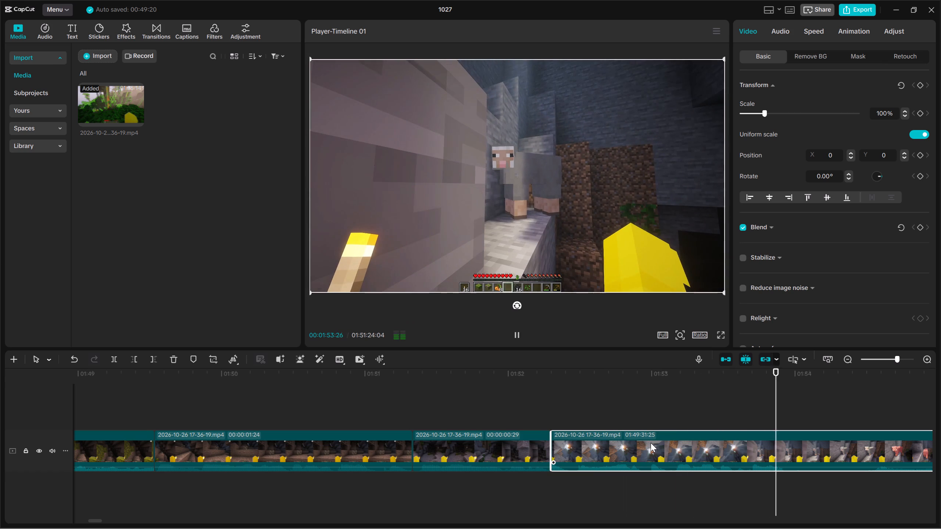
key("space")
left_click(113, 362)
key("space")
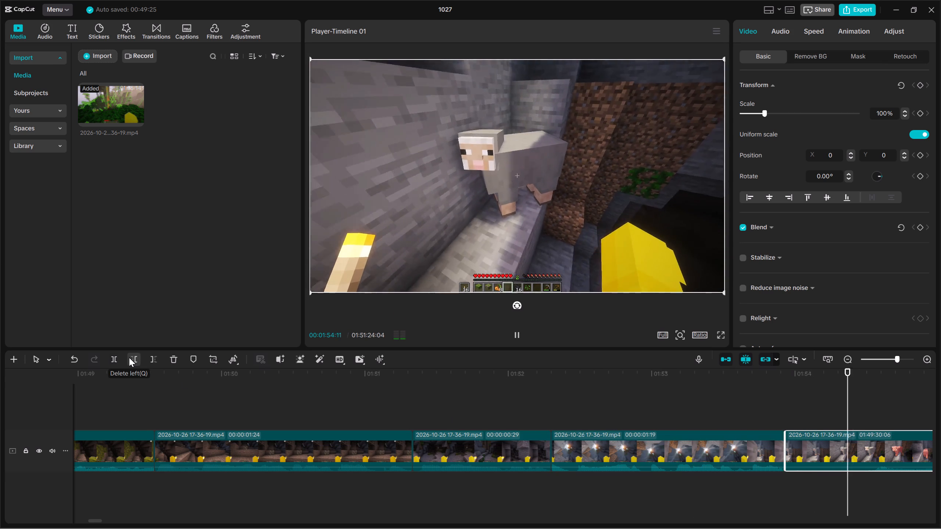
left_click(129, 357)
key("space")
key("space")
left_click(130, 357)
key("space")
key("space")
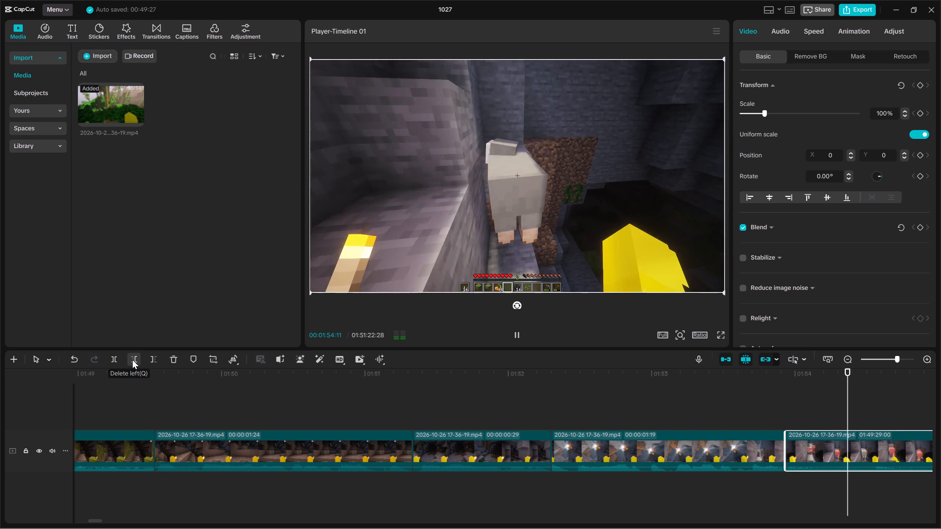
left_click_drag(132, 360, 133, 364)
key("space")
key("space")
Cut the sheep-killing footage from 00:01:53:28 up to 00:01:55:24.
key("space")
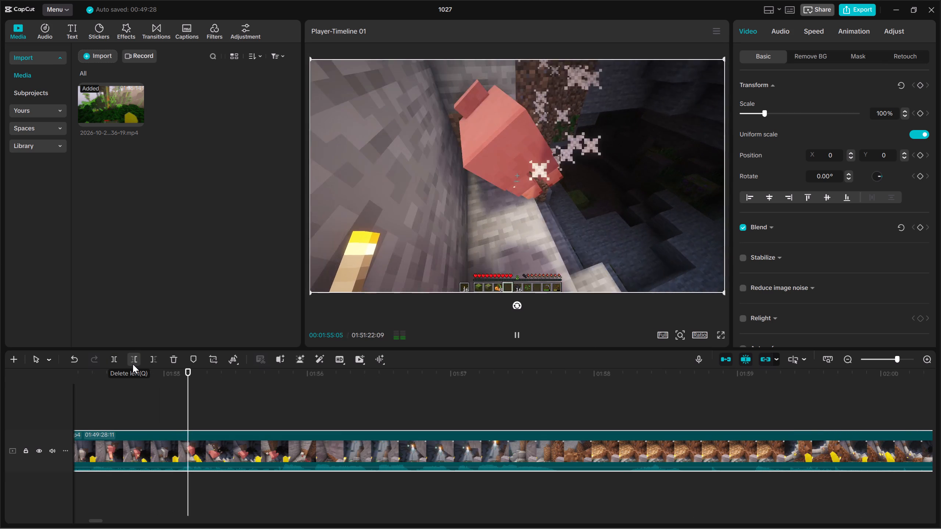
key("space")
key("space")
double_click(278, 488)
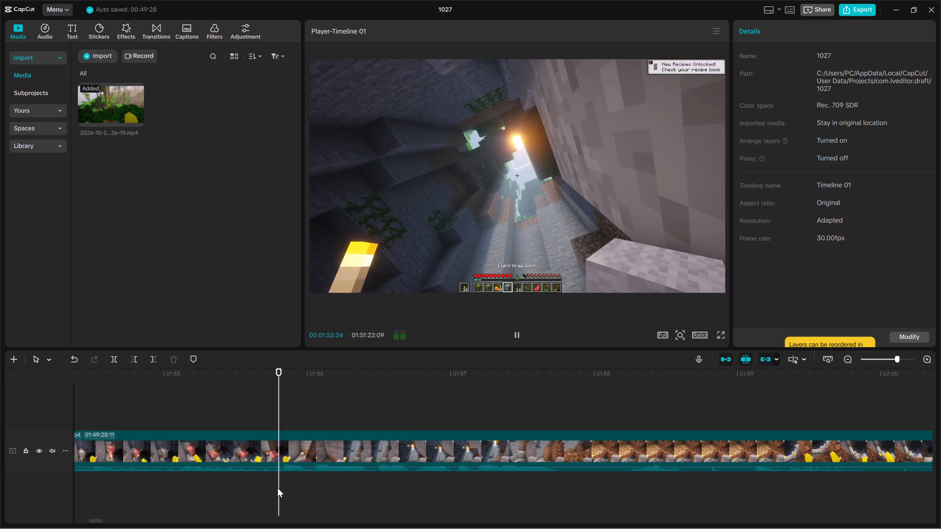
left_click_drag(315, 490, 321, 446)
left_click(131, 357)
Split the climb footage at 00:01:55:28 by the dirt wall and trim 10 frames off the start of the following clip.
key("space")
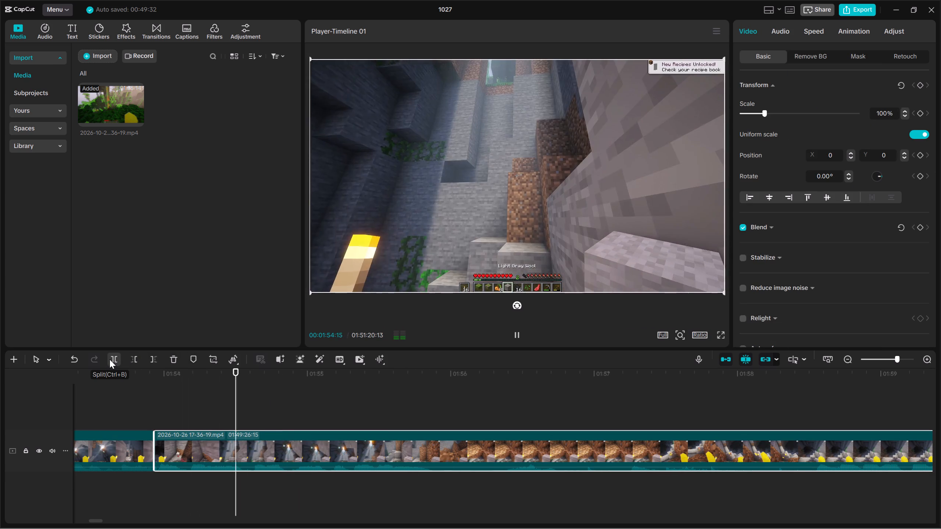
key("space")
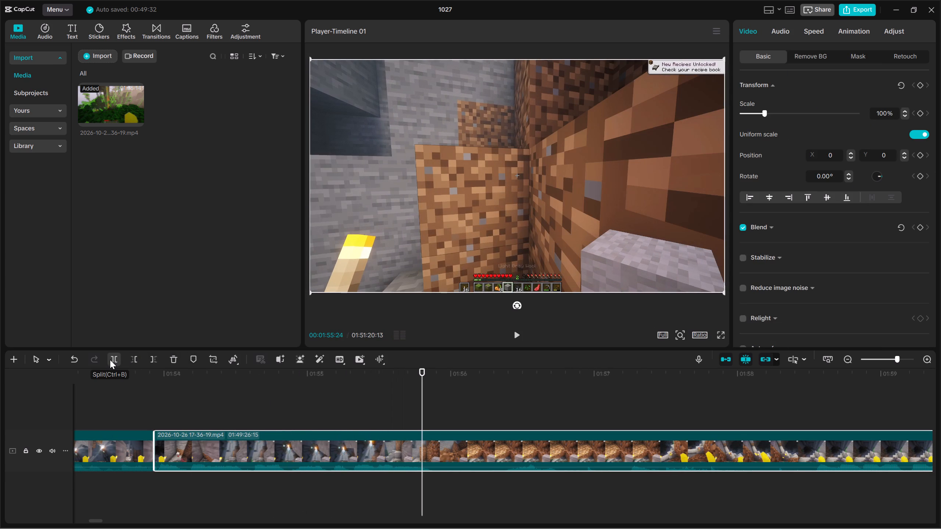
key("space")
key("space")
left_click(110, 360)
key("space")
key("space")
left_click(133, 356)
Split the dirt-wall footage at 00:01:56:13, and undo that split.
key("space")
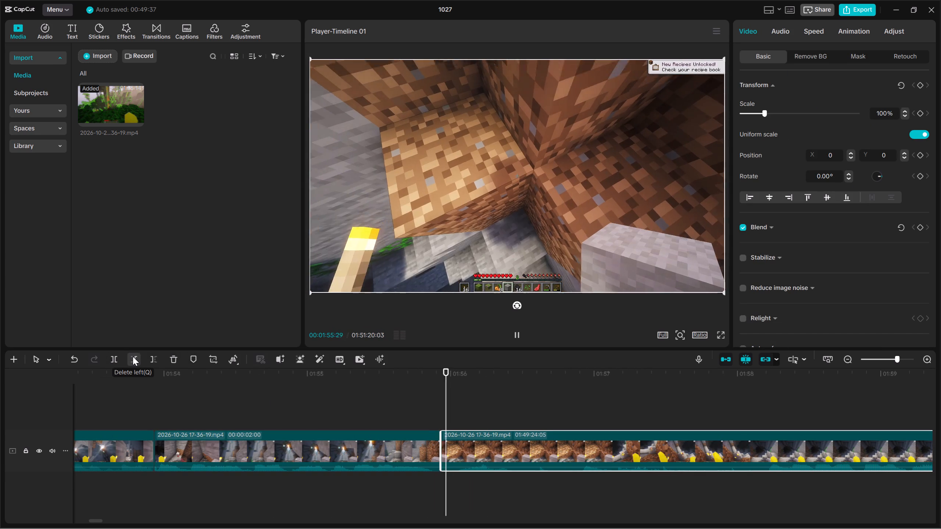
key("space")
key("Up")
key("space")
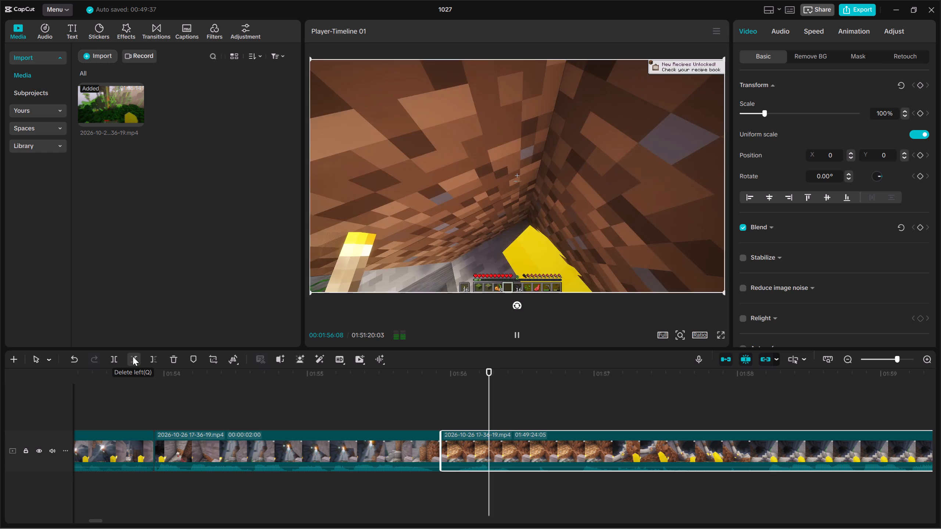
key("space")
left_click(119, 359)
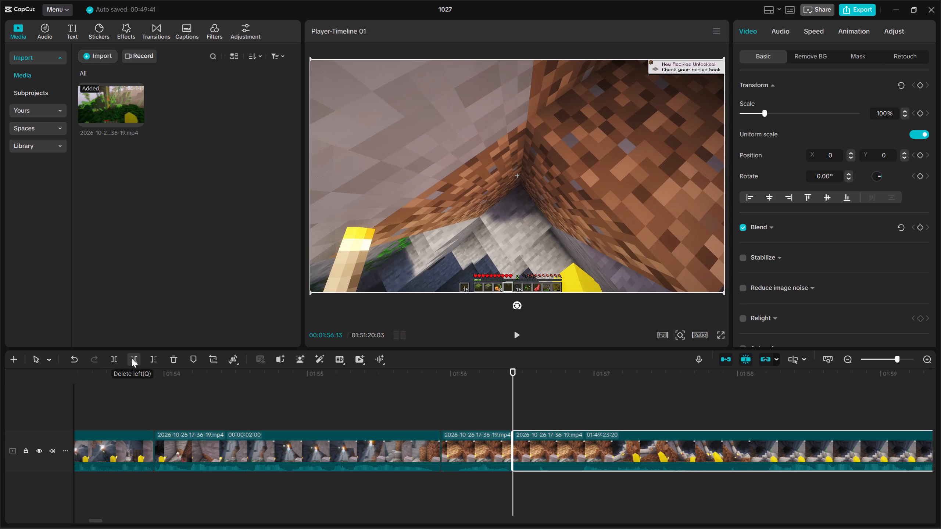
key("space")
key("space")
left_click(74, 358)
Split the dirt-wall footage at 00:01:56:22 and trim 5 frames off the start of the following clip.
key("space")
left_click(115, 356)
key("space")
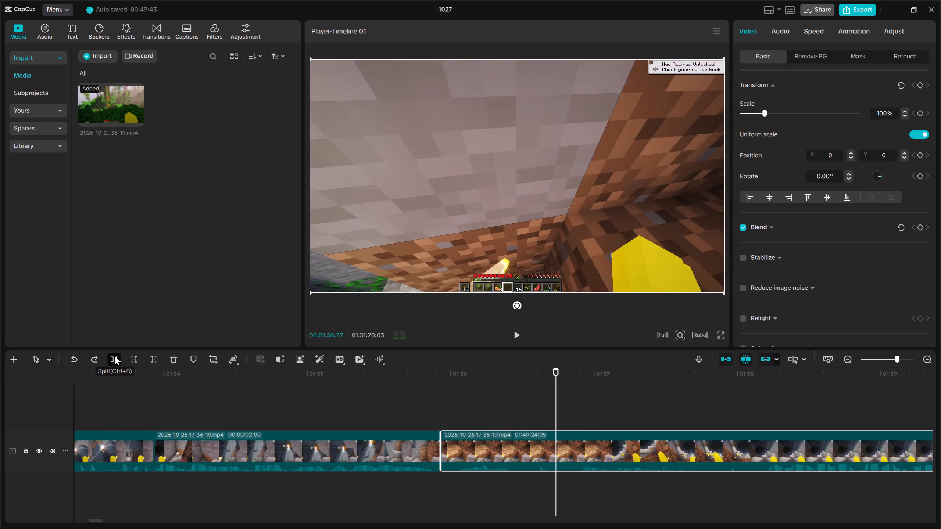
key("space")
left_click(128, 356)
Cut the footage from the 00:01:56:22 split up to 00:01:58:01, where the cave descent begins.
key("space")
key("space")
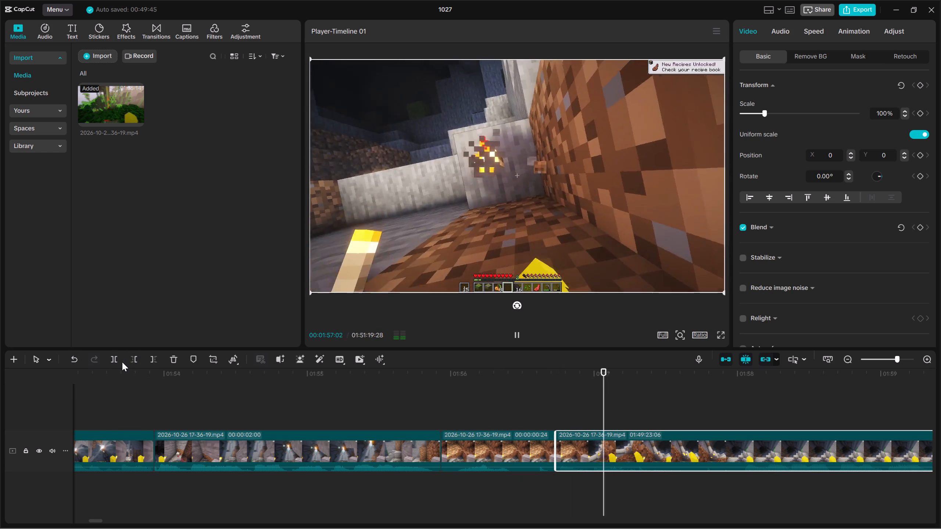
key("space")
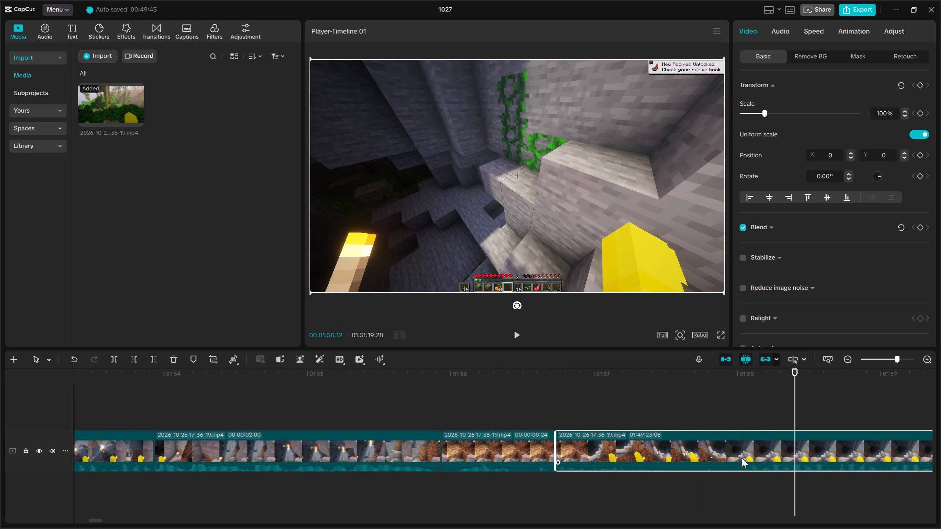
left_click(741, 475)
left_click_drag(774, 499, 792, 402)
left_click(136, 358)
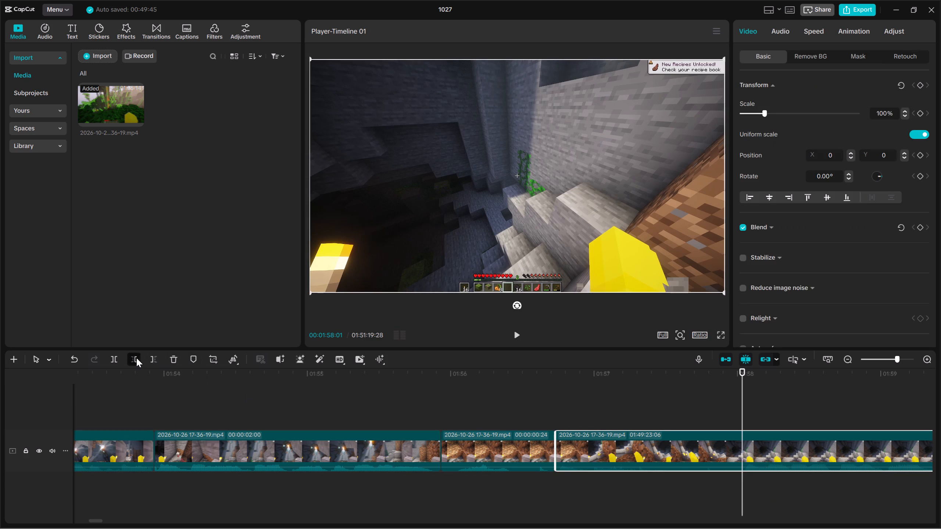
Split the grassy cave footage at 00:02:01:20 and trim 16 frames off the start of the following clip.
key("space")
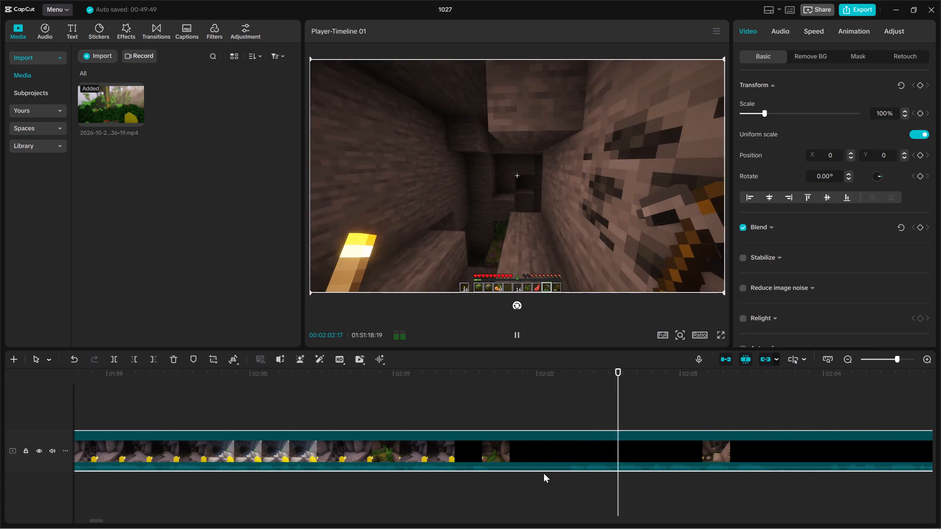
double_click(488, 484)
left_click_drag(530, 496, 539, 429)
left_click(110, 359)
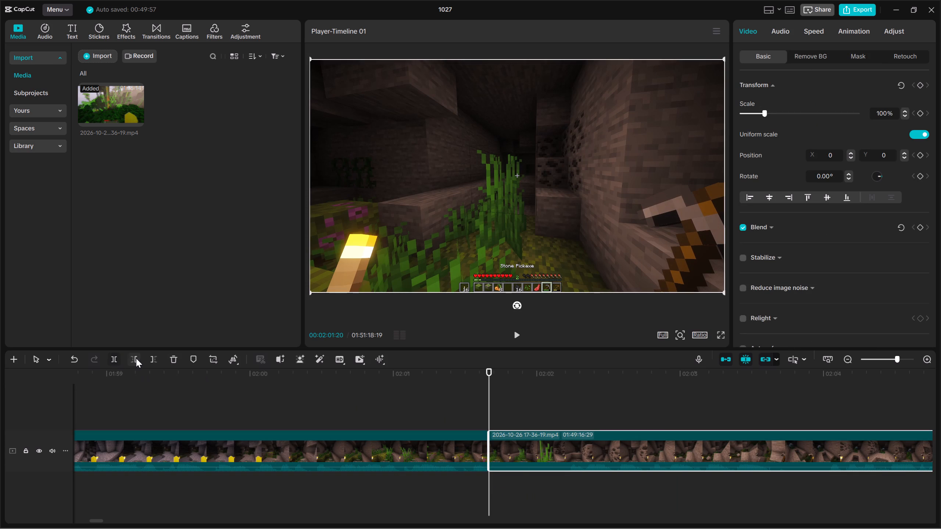
key("space")
left_click(136, 358)
Split the stone pickaxe mining footage at 00:02:03:04 and trim 10 frames off the start of the following clip.
key("space")
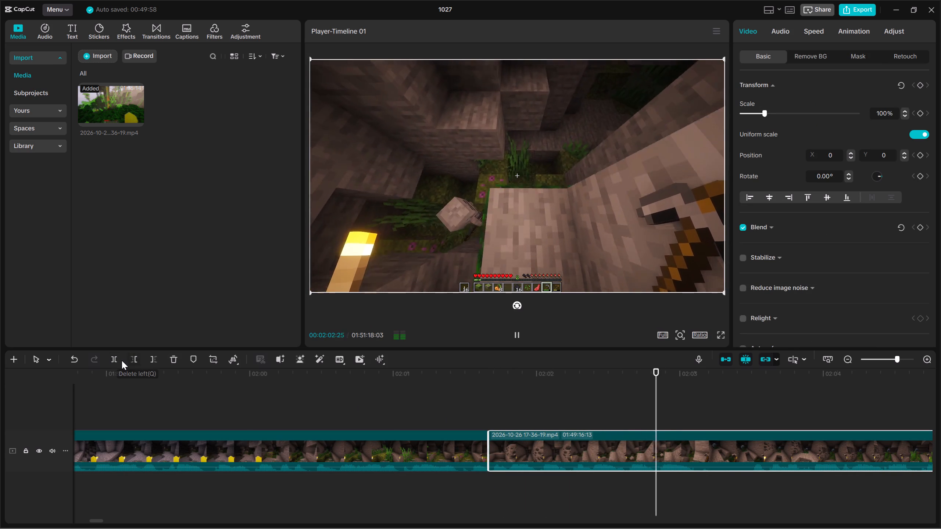
key("space")
left_click(701, 483)
left_click_drag(737, 502, 740, 485)
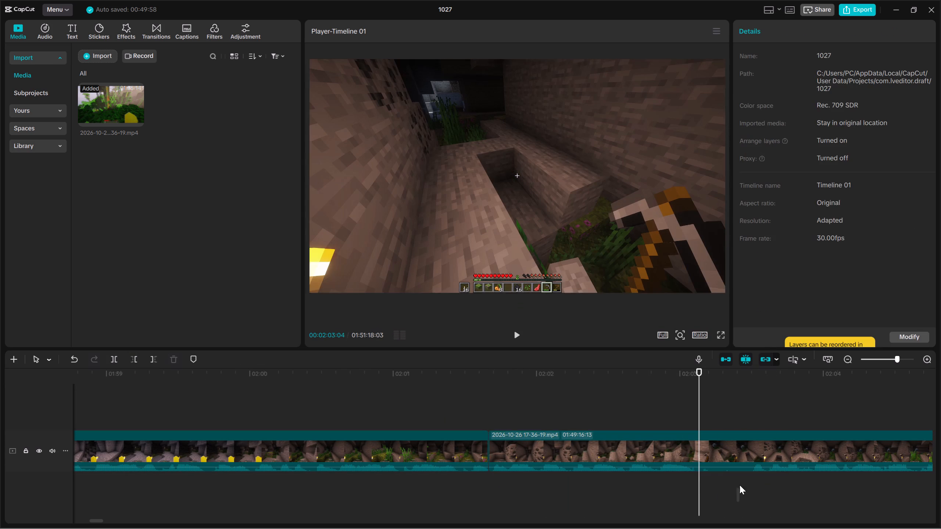
left_click_drag(740, 485, 733, 440)
left_click(122, 359)
left_click(115, 359)
key("space")
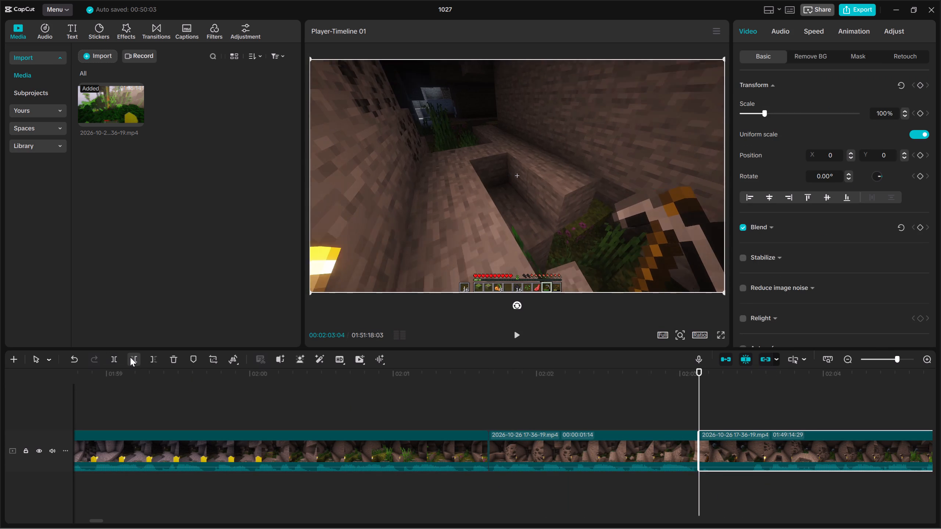
left_click(130, 357)
Split the cave exit footage at 00:02:05:26 and trim 28 frames off the start of the following clip.
key("space")
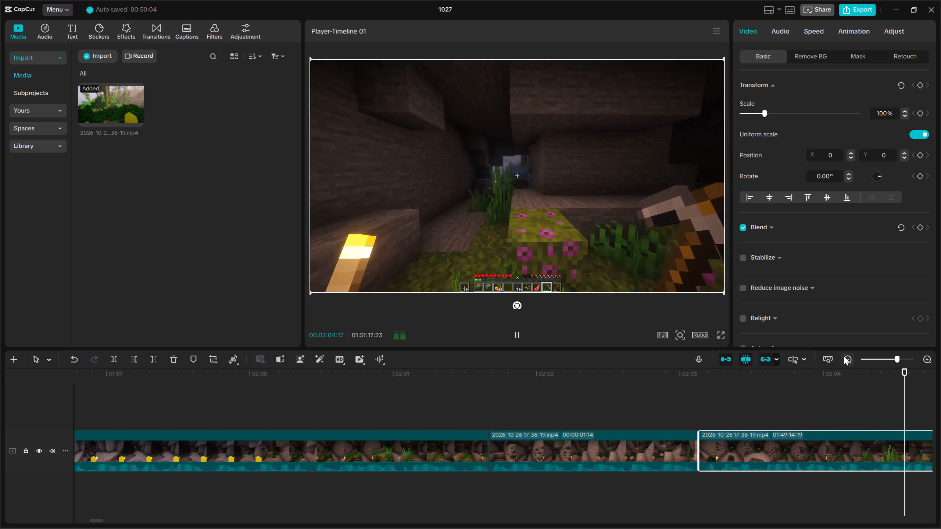
left_click(844, 356)
key("space")
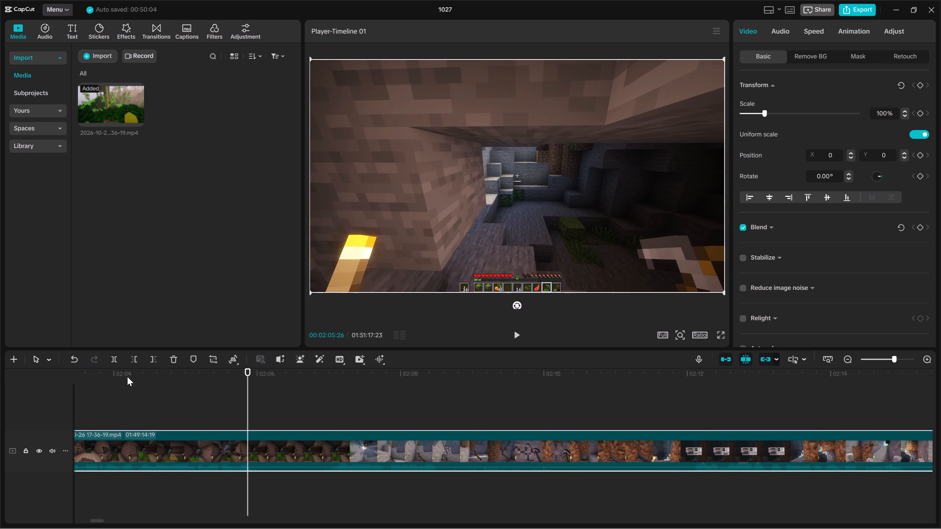
left_click(111, 359)
key("space")
left_click(133, 361)
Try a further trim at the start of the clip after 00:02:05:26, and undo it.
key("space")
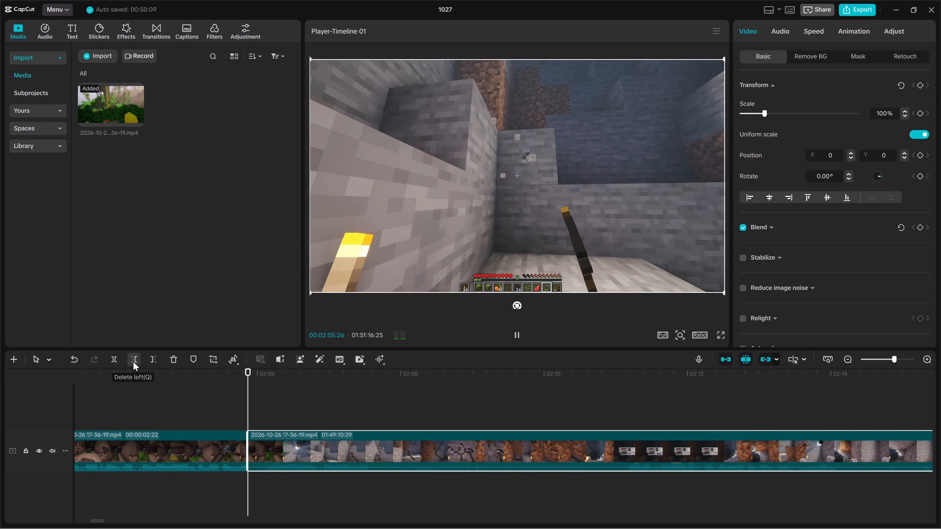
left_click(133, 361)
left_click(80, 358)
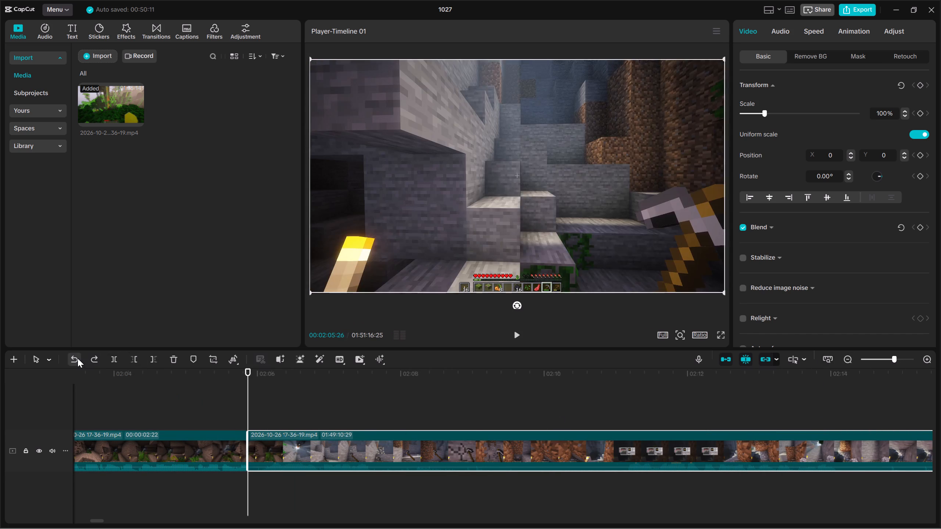
Trim 4 frames off the start of the ravine clip after 00:02:05:26 and resume playback from the join.
key("space")
key("space")
left_click(132, 361)
key("space")
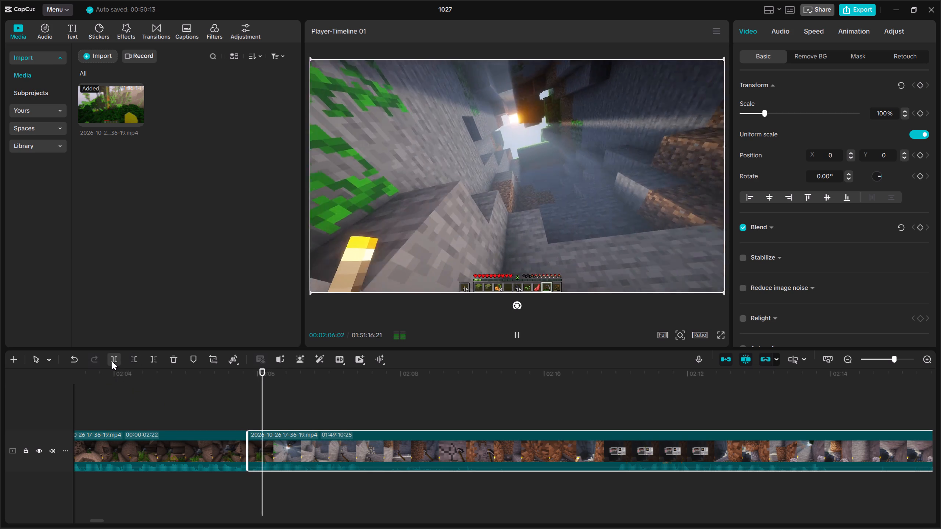
Split the ravine mining footage at 00:02:07:15 and trim the following clip's start by 17 frames, plus another 2 seconds 27 frames.
key("space")
left_click(112, 361)
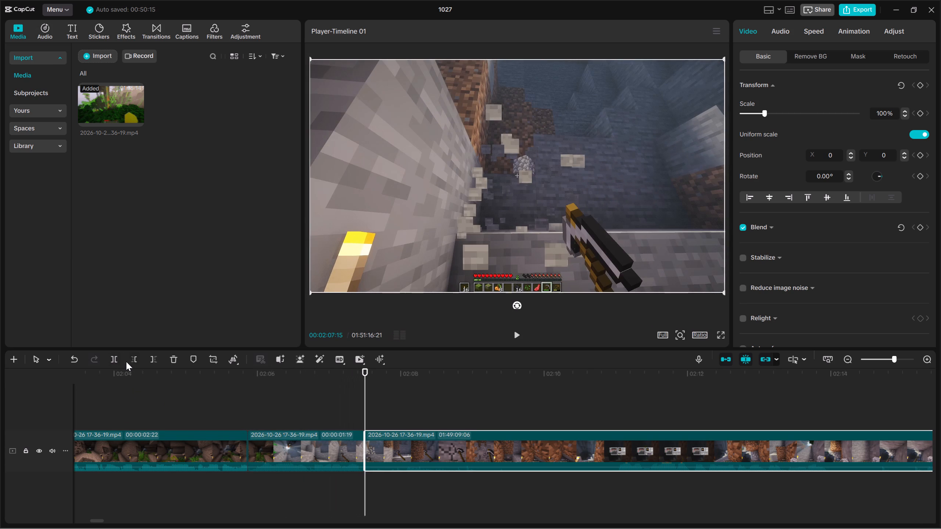
key("space")
left_click(132, 359)
key("space")
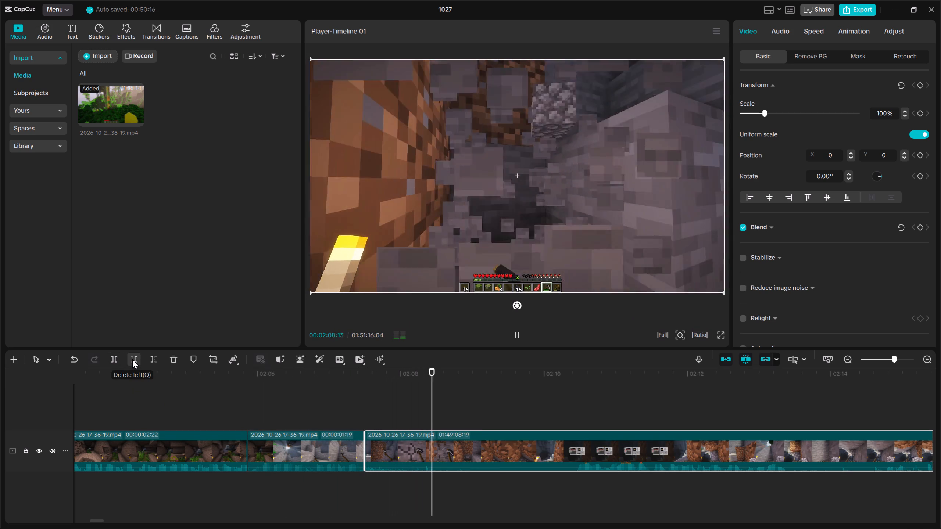
left_click(132, 359)
key("space")
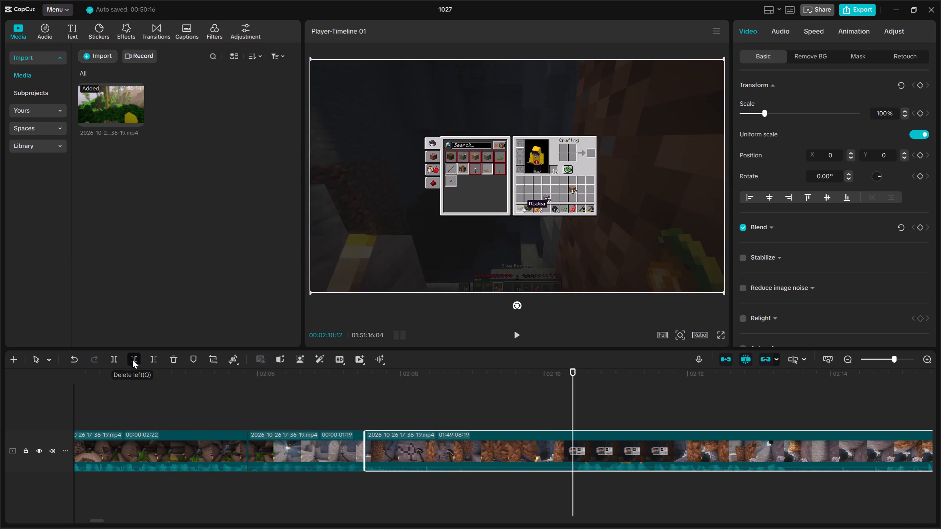
key("space")
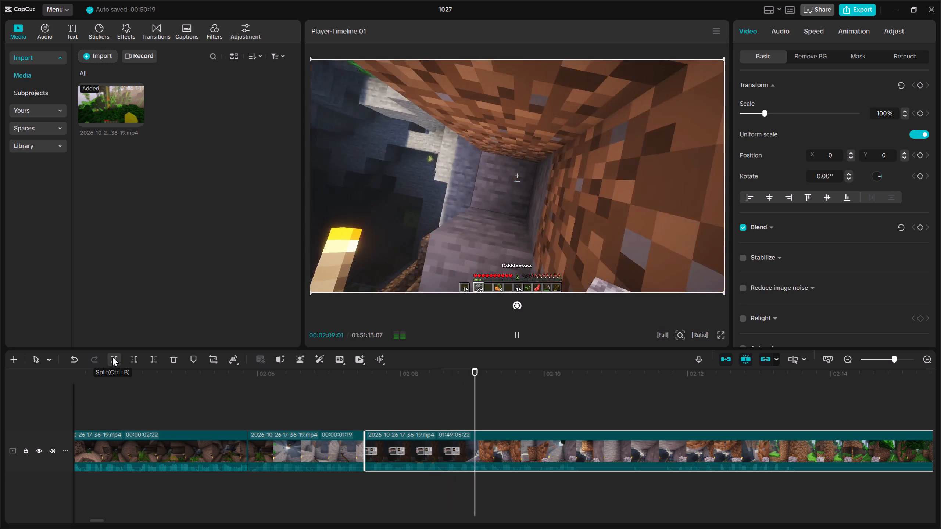
Split the cobblestone climbing footage at 00:02:10:20 and trim 6 frames off the end of the preceding crafting-menu clip.
key("space")
left_click(112, 357)
key("space")
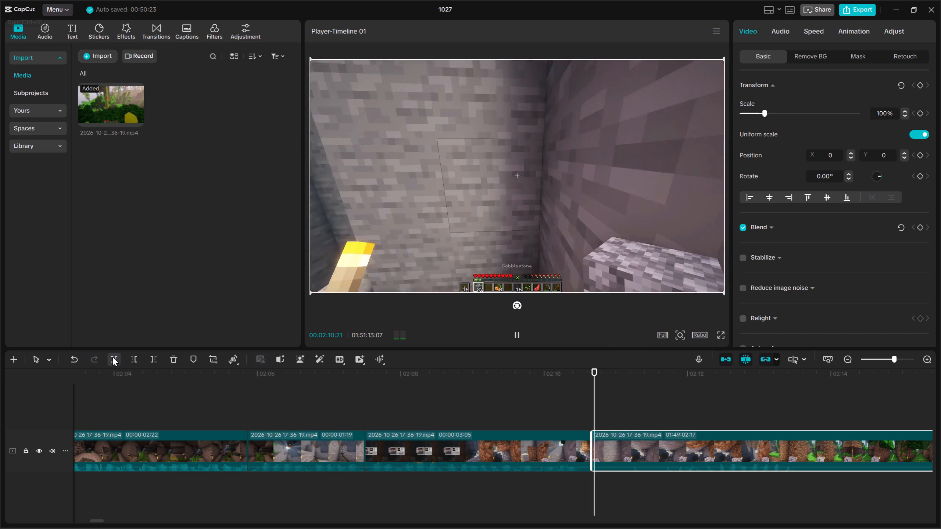
double_click(579, 485)
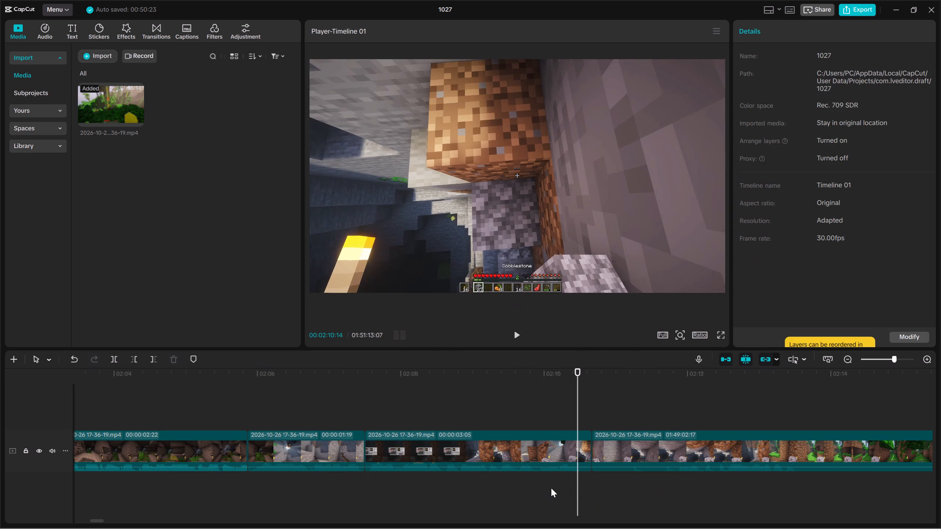
left_click_drag(550, 488, 525, 435)
left_click(153, 358)
key("Up")
key("space")
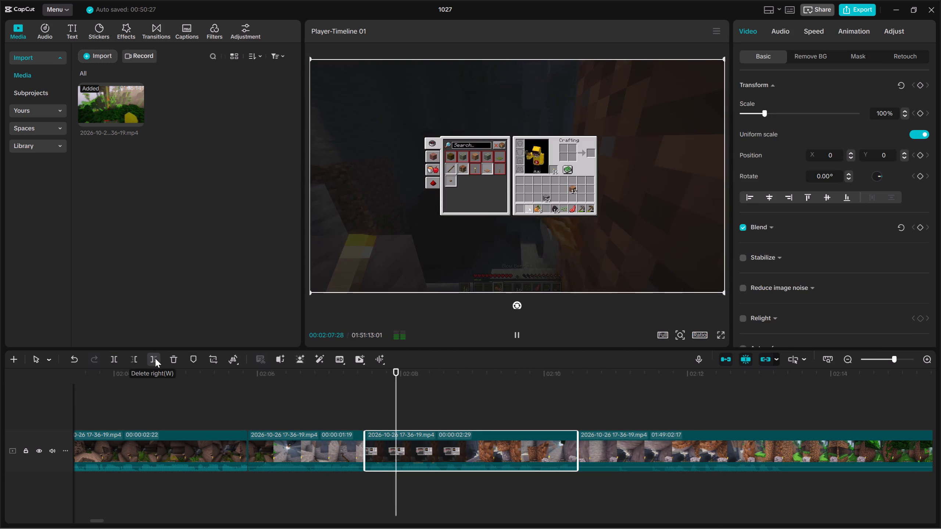
Select the clip after 00:02:10:14 and play the climb into the jungle to examine its pacing.
left_click(629, 490)
key("Up")
left_click(660, 453)
key("space")
key("Up")
key("space")
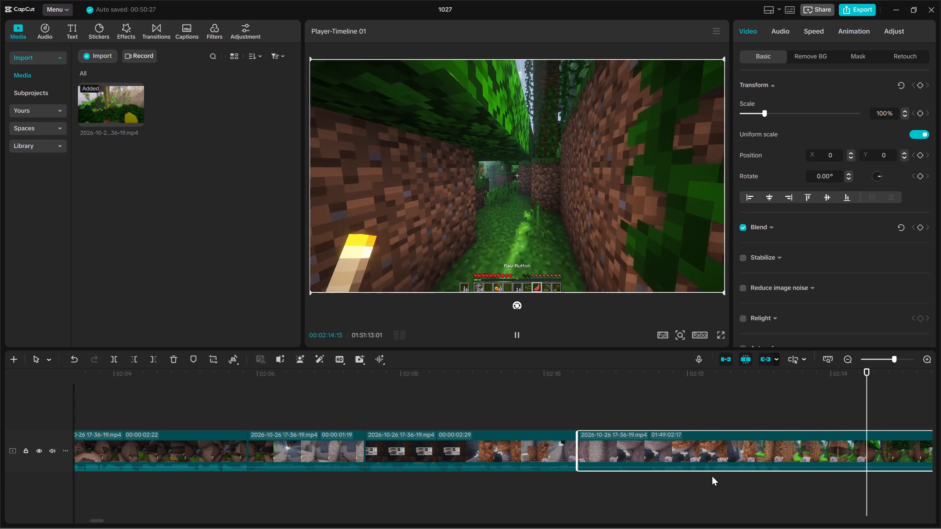
scroll(811, 483, "down", 6, "ctrl")
key("Up")
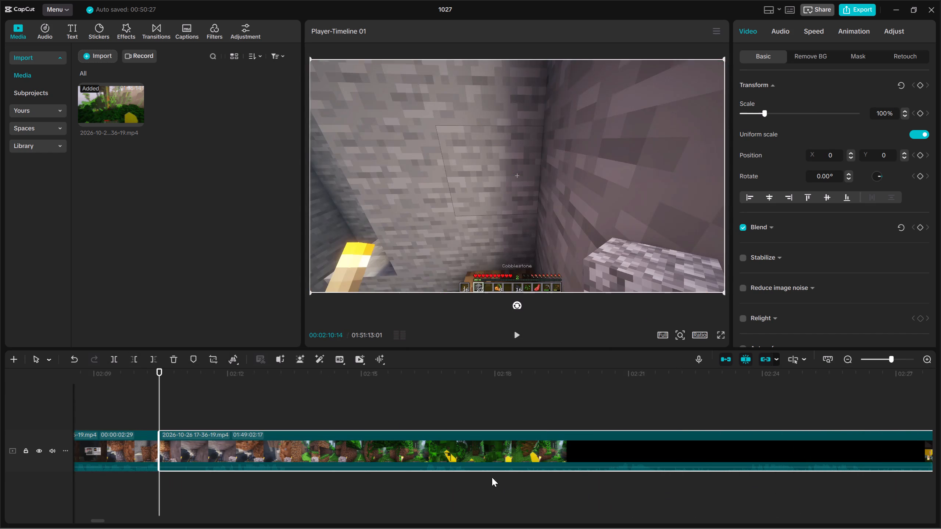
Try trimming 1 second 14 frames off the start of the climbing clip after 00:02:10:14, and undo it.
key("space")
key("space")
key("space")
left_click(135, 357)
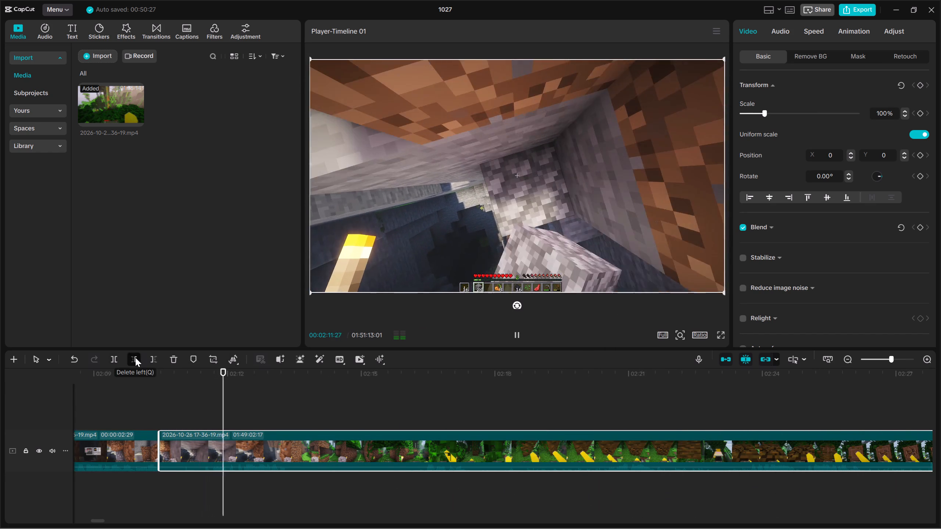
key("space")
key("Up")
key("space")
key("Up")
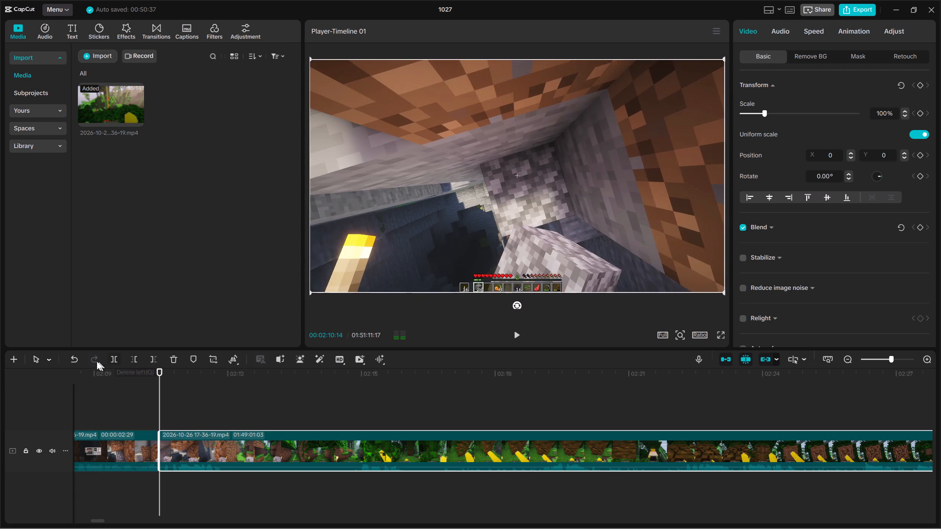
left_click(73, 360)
Trim 1 second off the start of the climbing clip after 00:02:10:14 and resume playback from the join.
key("space")
key("space")
key("space")
key("space")
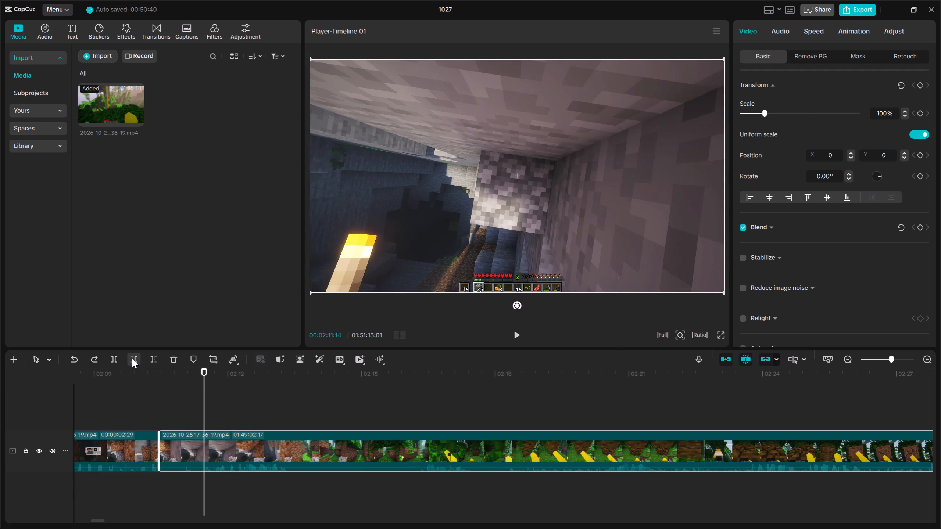
left_click(132, 359)
key("space")
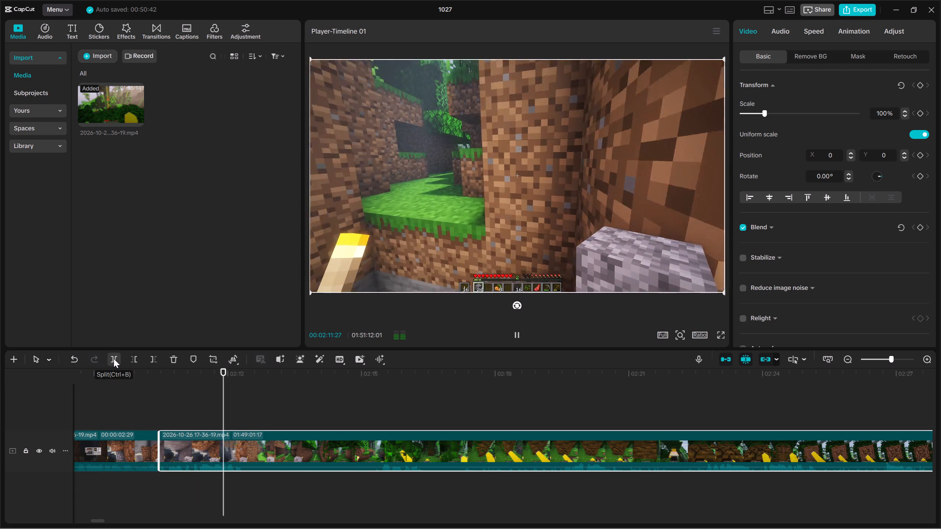
Split the ravine exit footage at 00:02:12:12 and trim 3 seconds off the start of the following jungle clip.
key("space")
left_click(114, 359)
key("space")
left_click(380, 478)
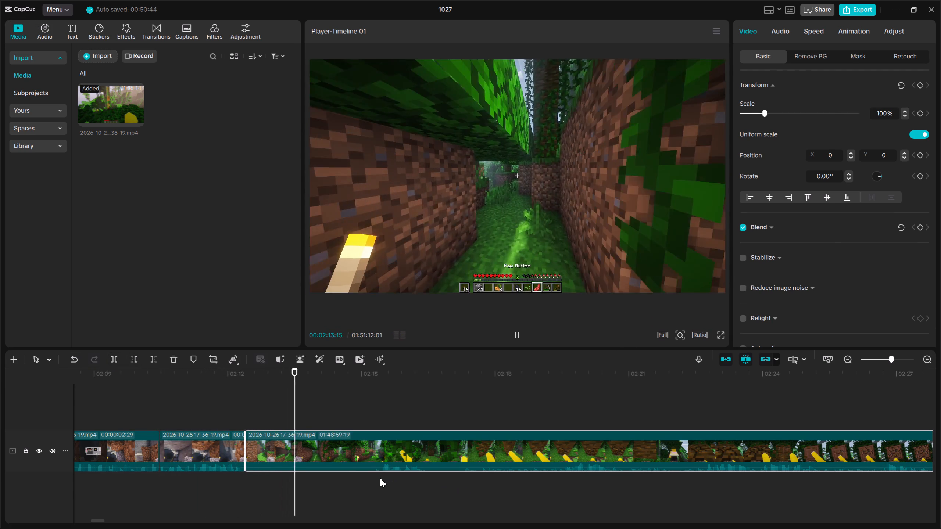
left_click_drag(414, 496, 420, 442)
left_click(139, 356)
key("space")
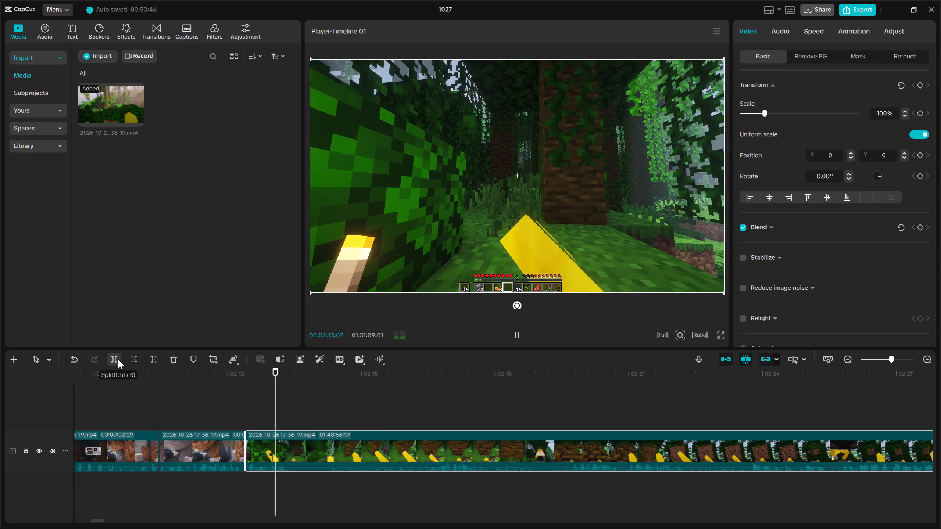
Split the jungle walking footage at 00:02:13:11 and trim 3 seconds 2 frames off the start of the following clip.
key("space")
left_click(118, 359)
key("space")
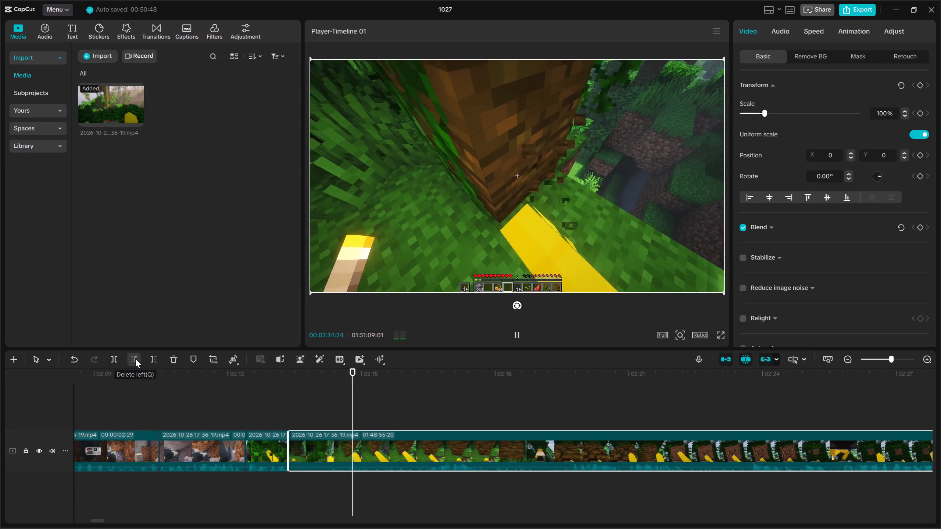
left_click(135, 359)
key("space")
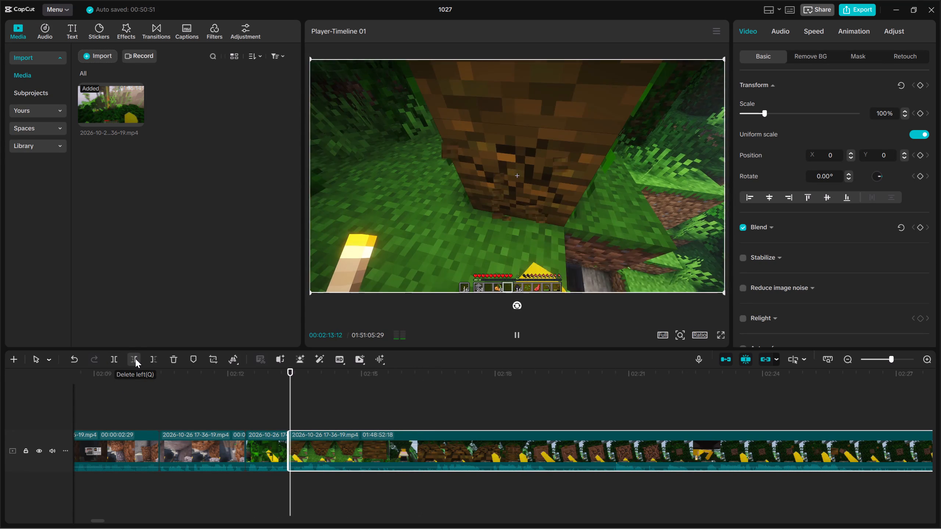
Split the tree-chopping footage at 00:02:14:19 and trim 1 second 27 frames off the start of the following clip.
key("space")
left_click(106, 358)
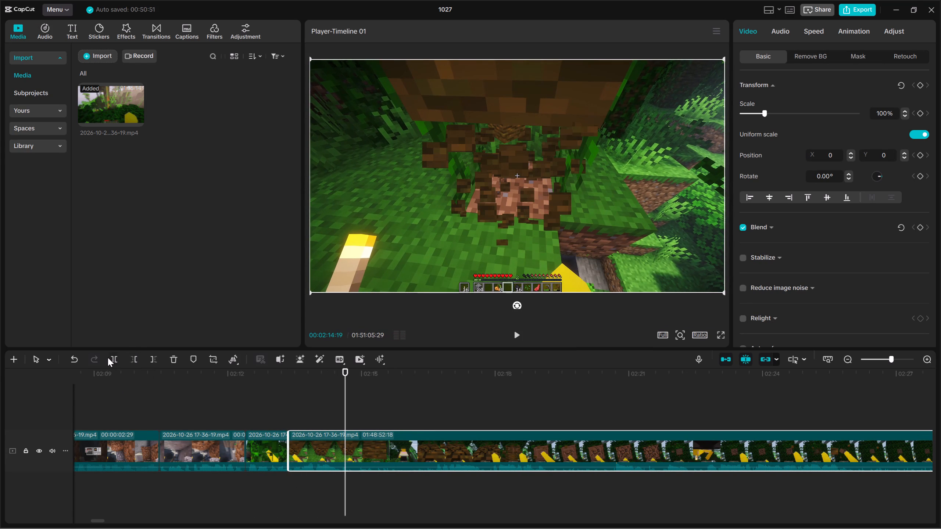
left_click(110, 357)
key("space")
left_click(430, 479)
left_click_drag(462, 492, 472, 426)
left_click(133, 360)
key("space")
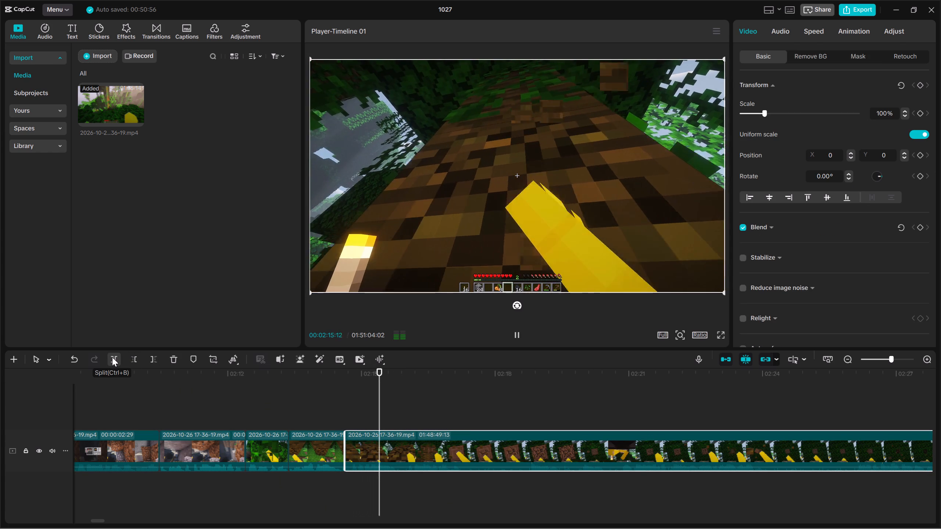
Split the tree-chopping footage at 00:02:15:29 and again at 00:02:17:10.
key("space")
left_click(112, 357)
key("space")
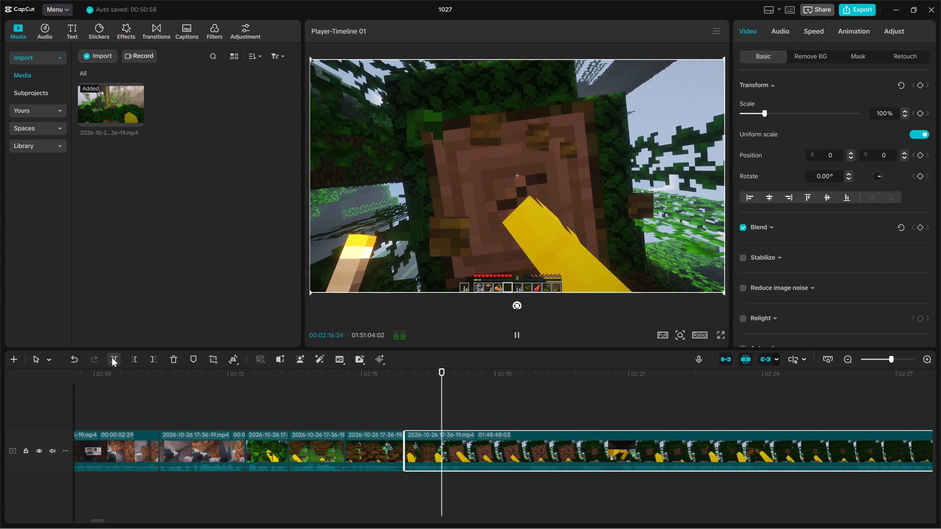
key("space")
left_click(112, 357)
key("space")
Trim 1 second 10 frames off the start of the tree-chopping clip after 00:02:17:10 and resume playback.
left_click(522, 474)
key("space")
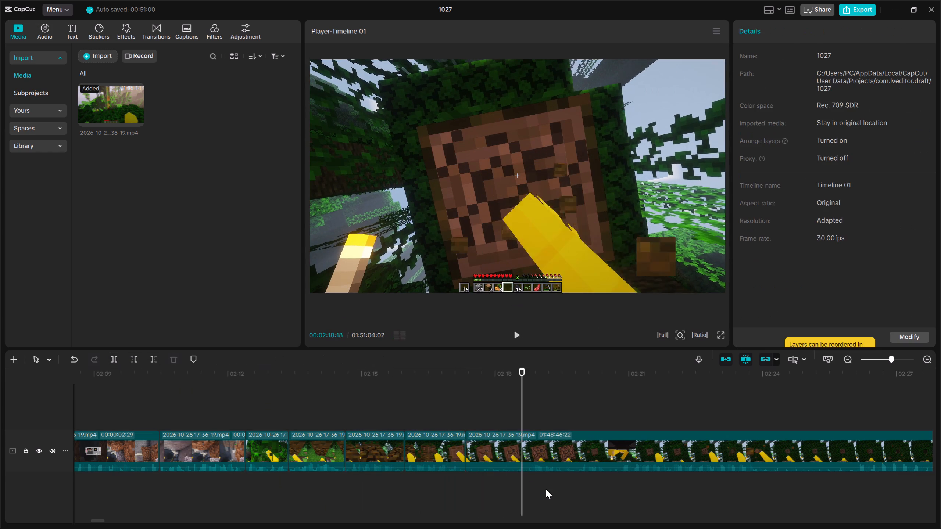
left_click_drag(531, 481, 527, 478)
left_click_drag(526, 477, 518, 476)
left_click_drag(518, 476, 525, 481)
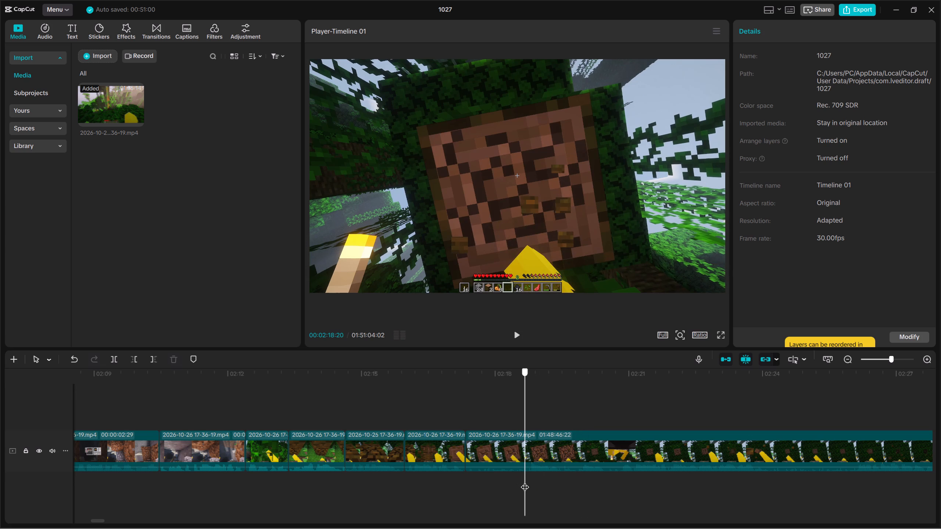
left_click_drag(525, 481, 526, 482)
left_click_drag(554, 492, 551, 442)
left_click(136, 362)
key("space")
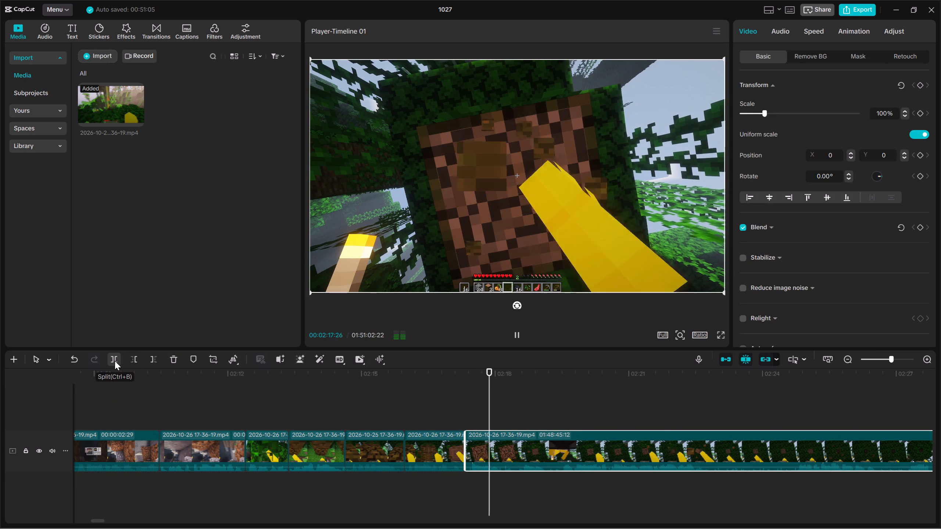
Split the tree-chopping footage at 00:02:19:07 and trim 6 frames off the start of the following clip.
key("space")
left_click(115, 361)
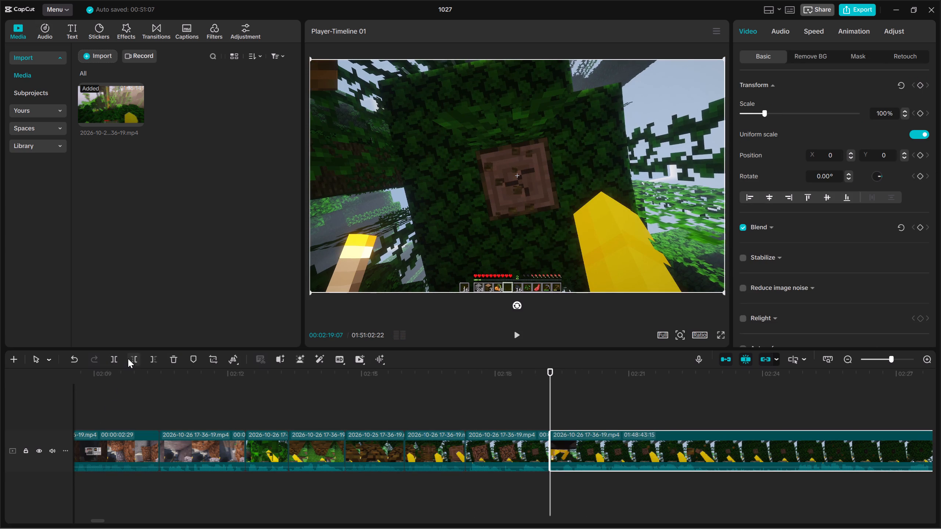
key("space")
left_click(132, 358)
key("space")
key("space")
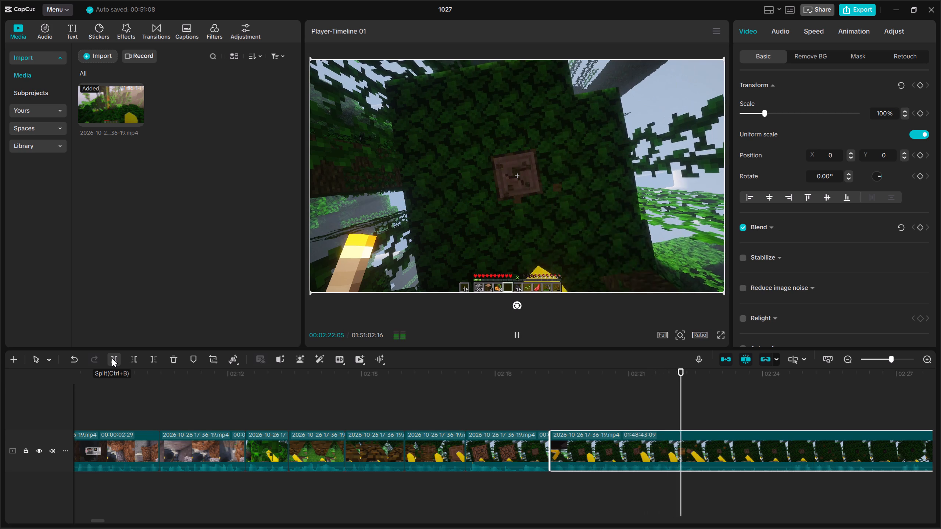
Split the tree-chopping footage at 00:02:22:14 and trim 2 seconds 3 frames off the start of the following clip.
key("space")
left_click(112, 358)
key("space")
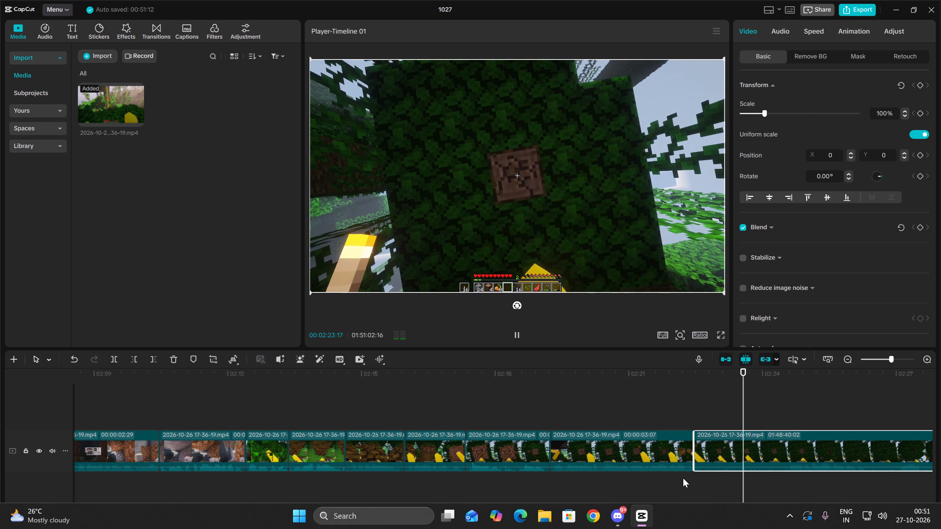
left_click(683, 478)
left_click_drag(684, 478, 688, 480)
key("space")
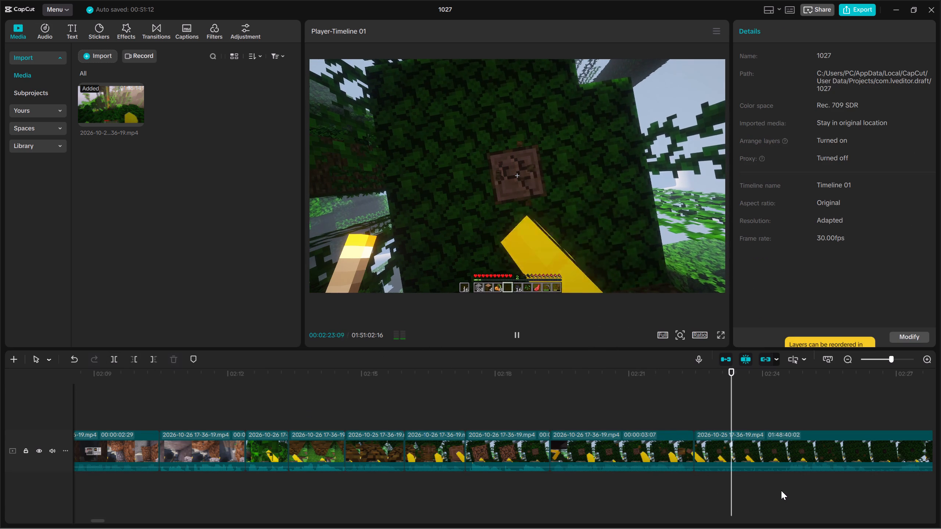
left_click(793, 457)
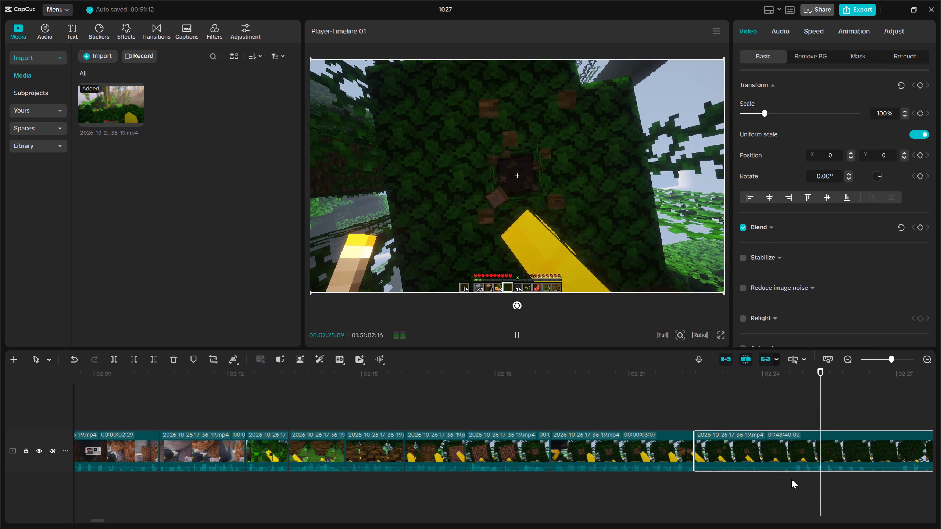
double_click(791, 480)
left_click_drag(834, 502, 832, 456)
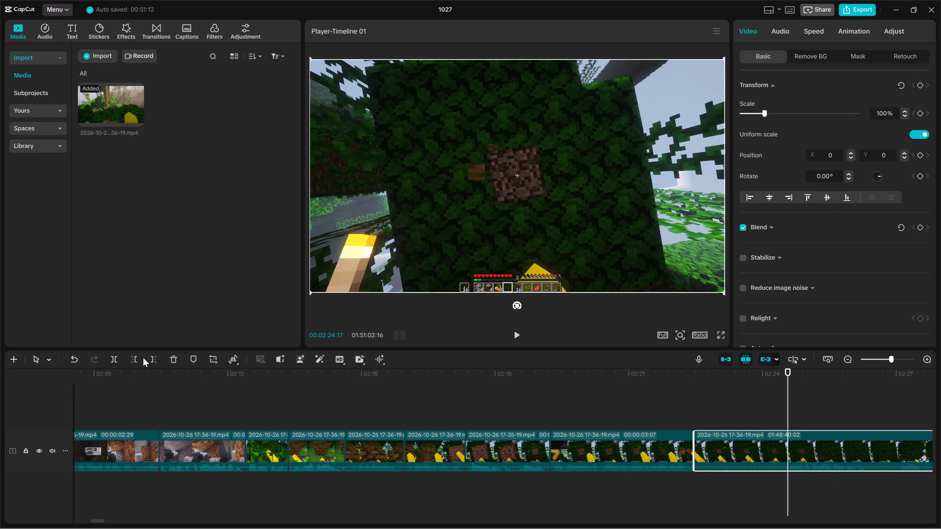
left_click(143, 355)
left_click(137, 355)
left_click(515, 332)
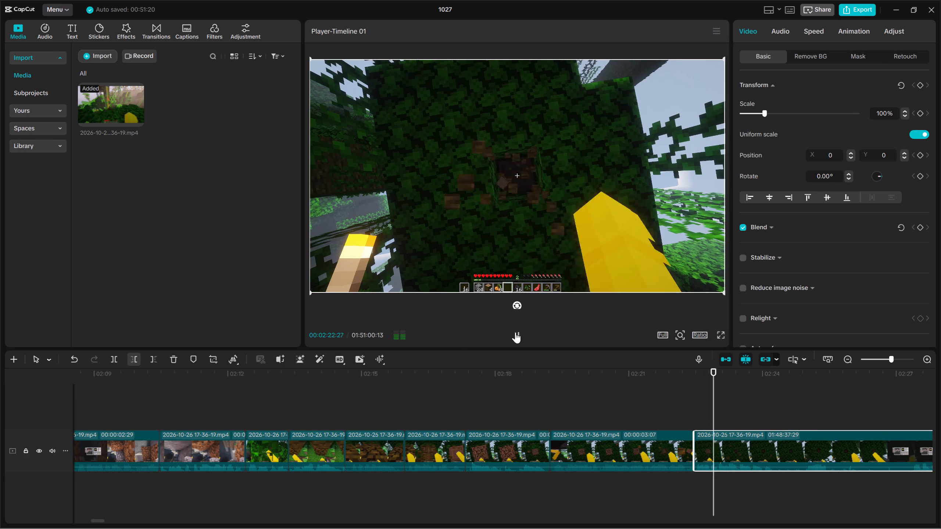
Split the footage at 00:02:24:10 and trim 20 frames off the start of the following clip, replaying from the join.
key("space")
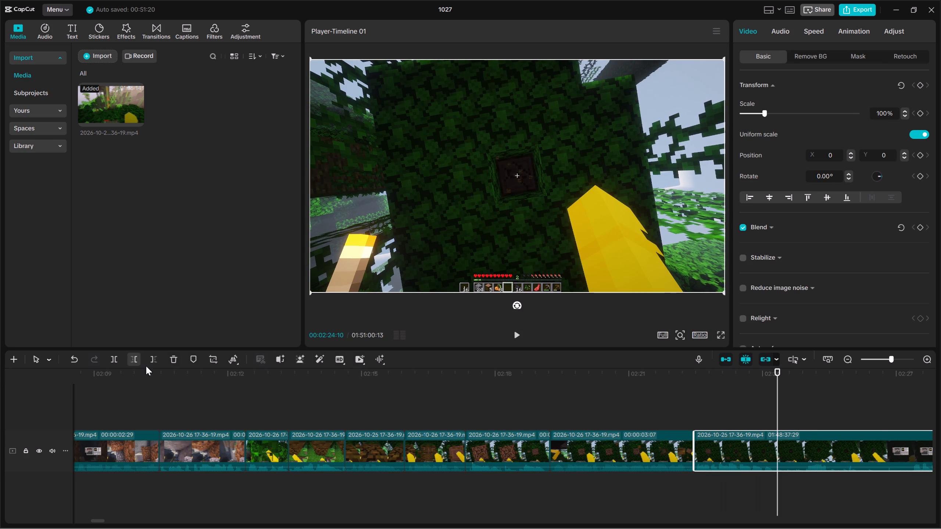
left_click(124, 360)
left_click(117, 360)
key("space")
left_click(132, 359)
key("space")
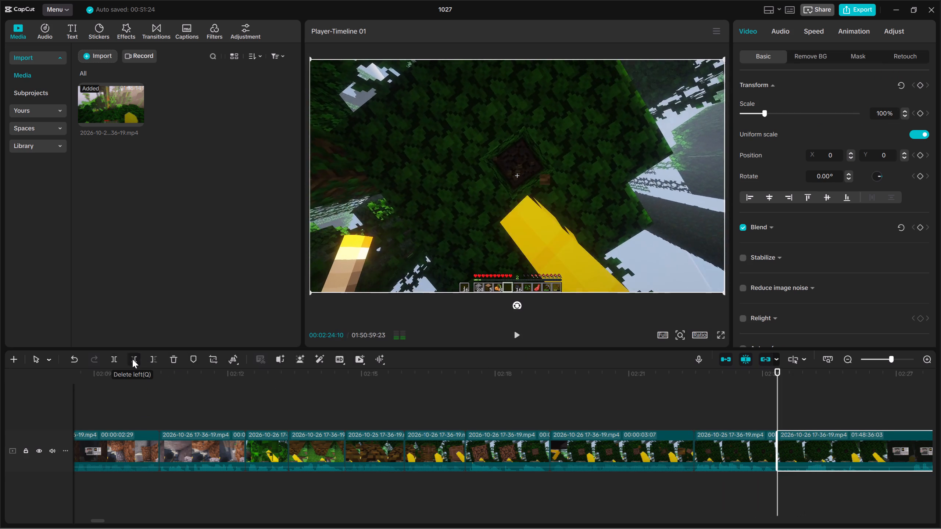
key("space")
key("Up")
key("space")
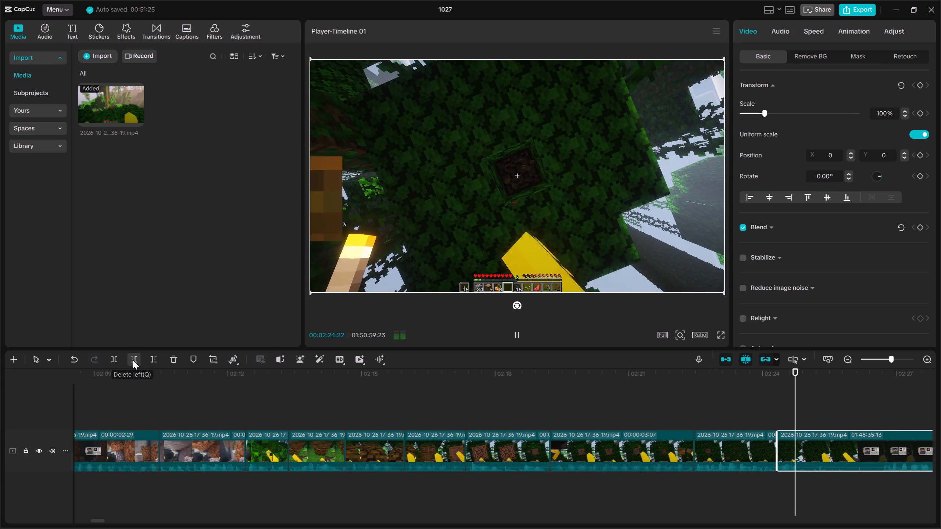
Split the footage at 00:02:24:28 and trim 1 second 21 frames off the following clip's start, up to the crafting menu.
key("space")
left_click(113, 362)
key("space")
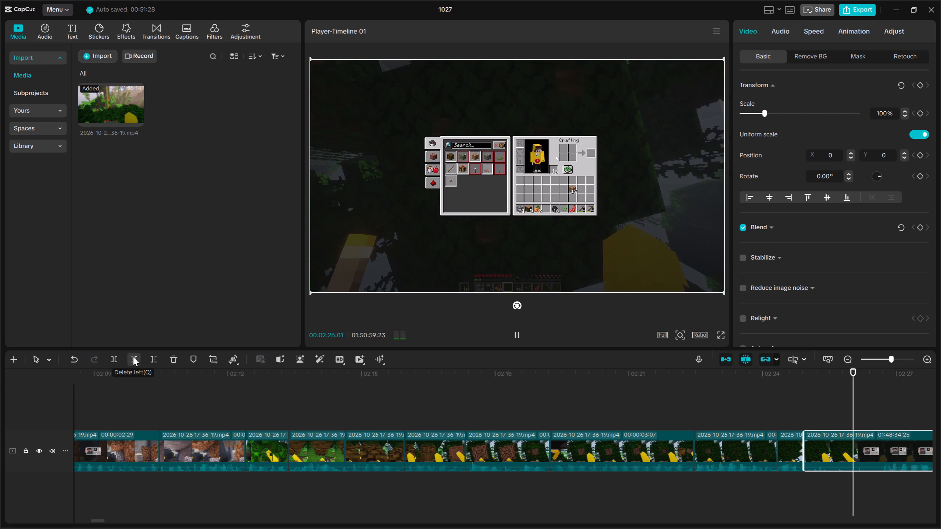
left_click(133, 357)
key("space")
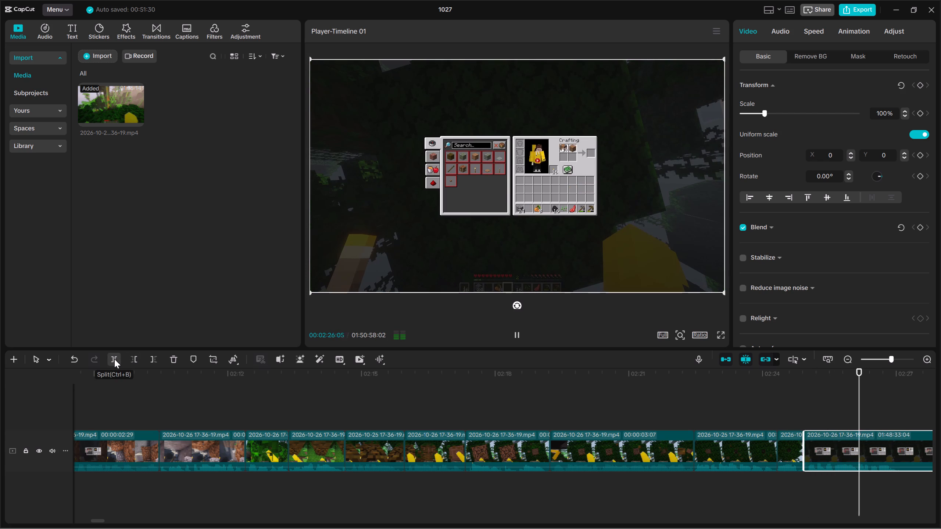
Split the crafting-menu footage at 00:02:26:27 and trim 28 frames off the start of the following clip.
key("space")
left_click(114, 359)
key("space")
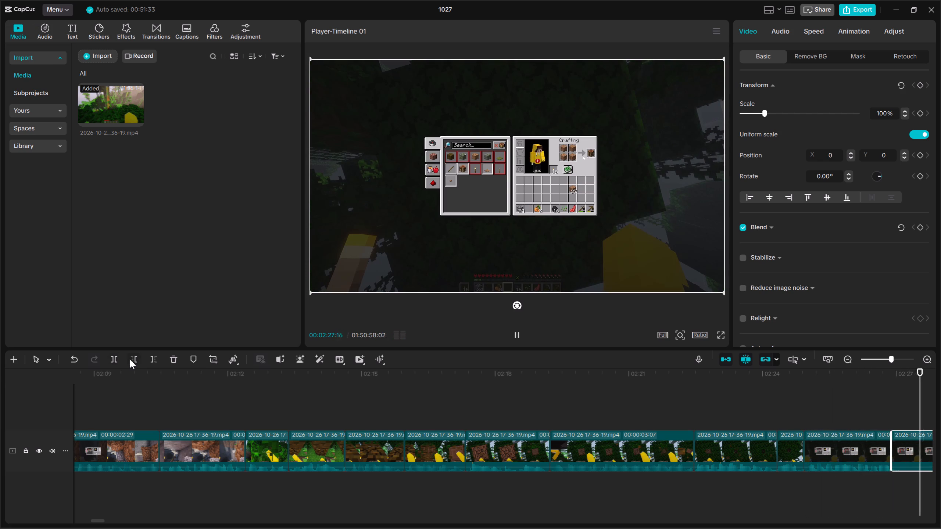
key("space")
key("space")
double_click(160, 478)
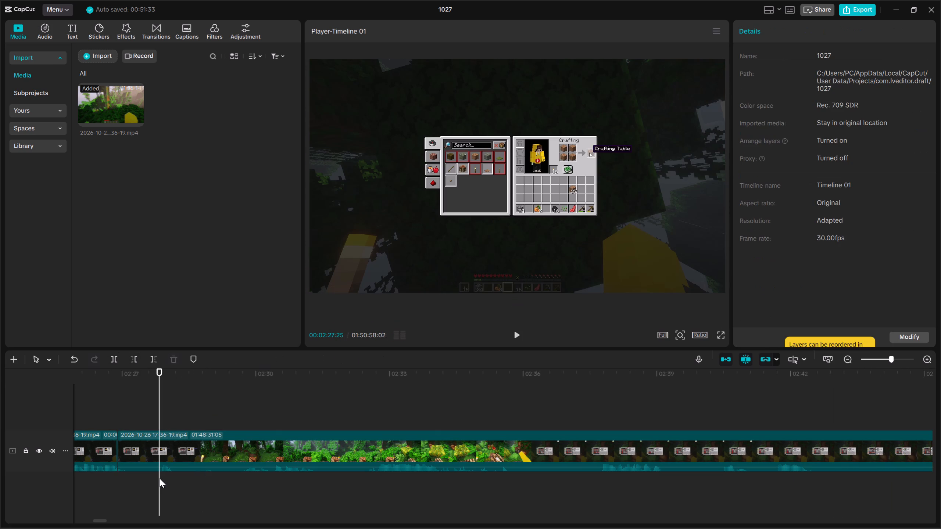
left_click_drag(194, 492, 200, 452)
left_click(136, 359)
Split the footage at 00:02:27:11 and trim 4 seconds 10 frames off the start of the following clip.
key("space")
key("space")
left_click(117, 359)
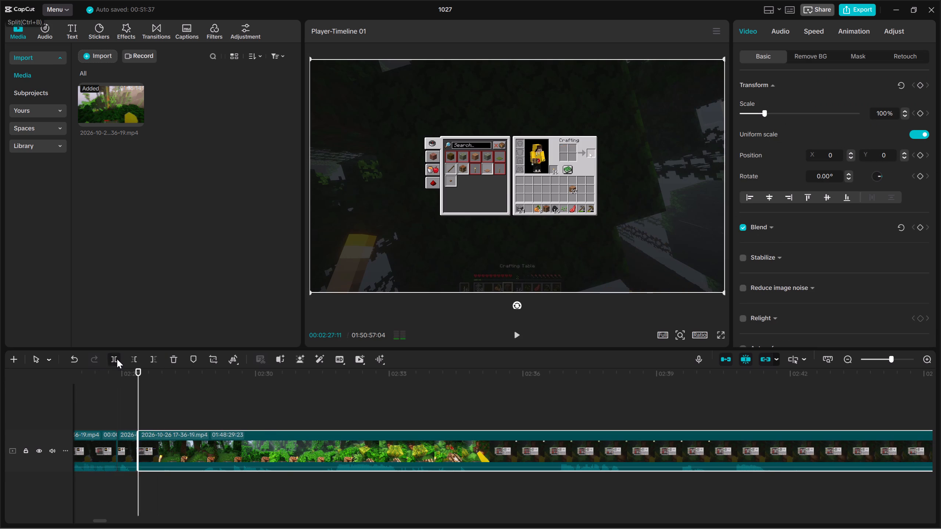
key("space")
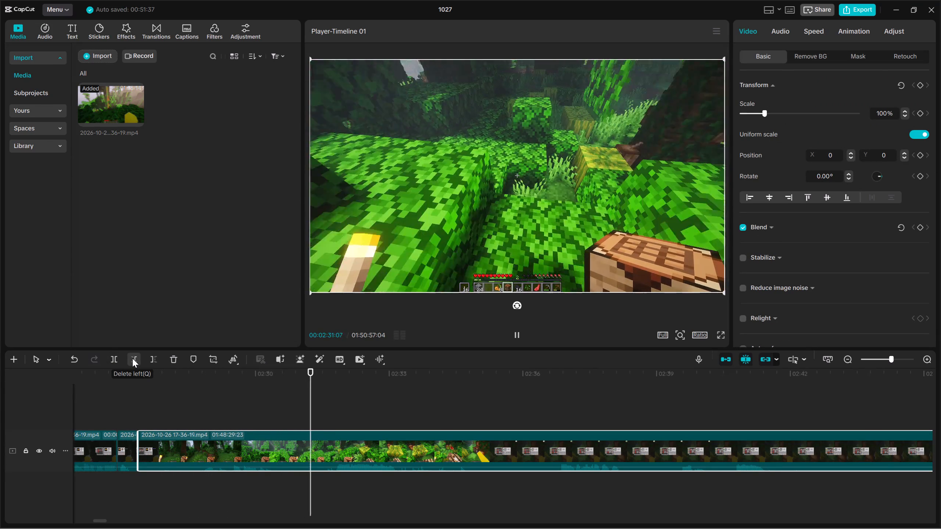
left_click(132, 358)
Split the jungle footage at 00:02:28:24, where the view faces the melon block.
key("space")
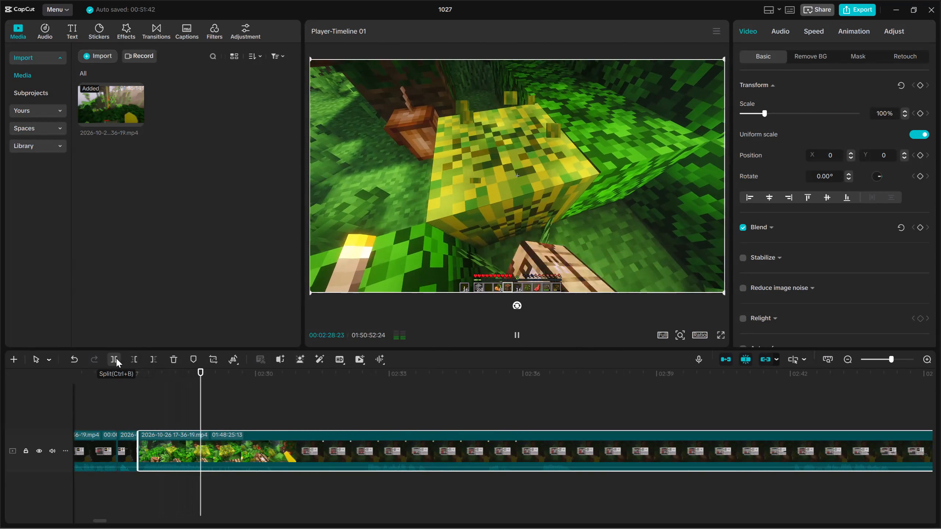
key("space")
triple_click(202, 485)
left_click_drag(226, 492, 230, 472)
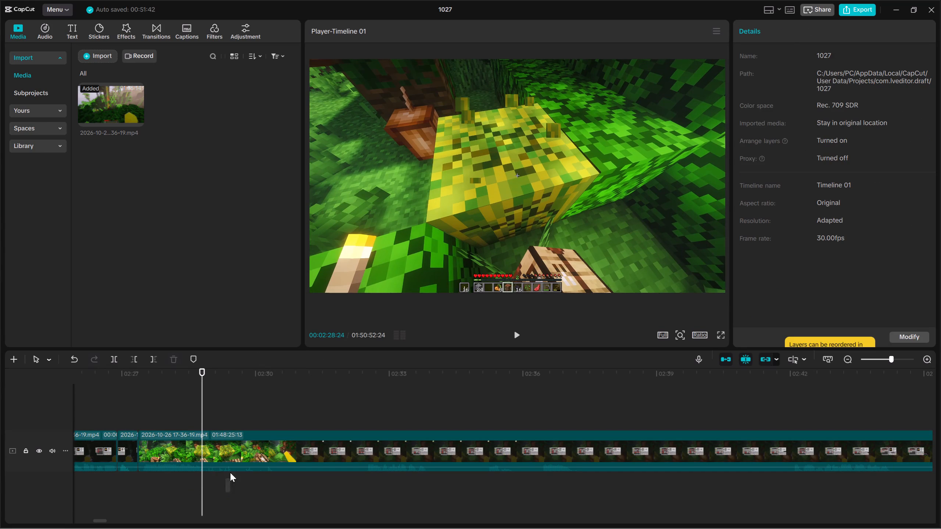
left_click_drag(230, 472, 223, 432)
left_click(112, 360)
Trim 3 seconds 21 frames off the start of the clip after the 00:02:28:24 cut, up to the crafting-table menu.
key("space")
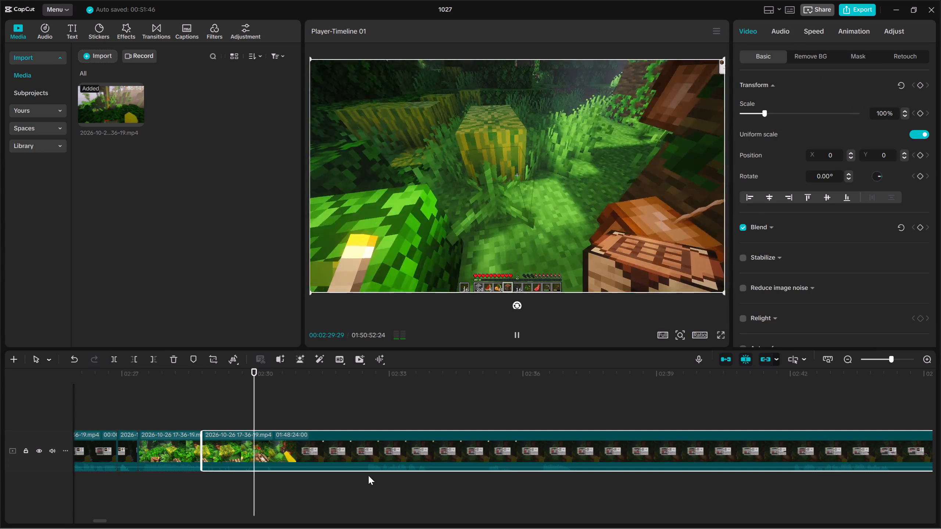
left_click(368, 475)
left_click_drag(394, 499, 394, 422)
double_click(364, 491)
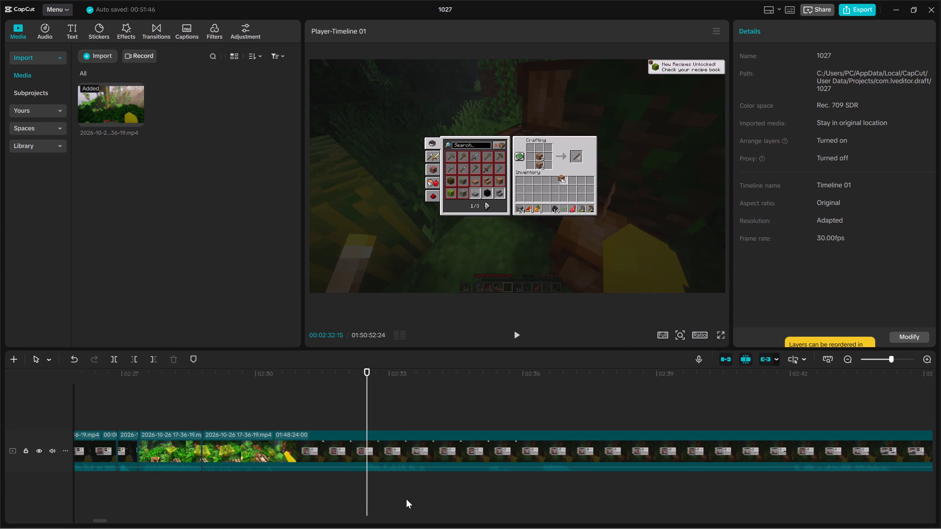
left_click_drag(416, 501, 414, 448)
left_click(143, 359)
key("space")
key("Up")
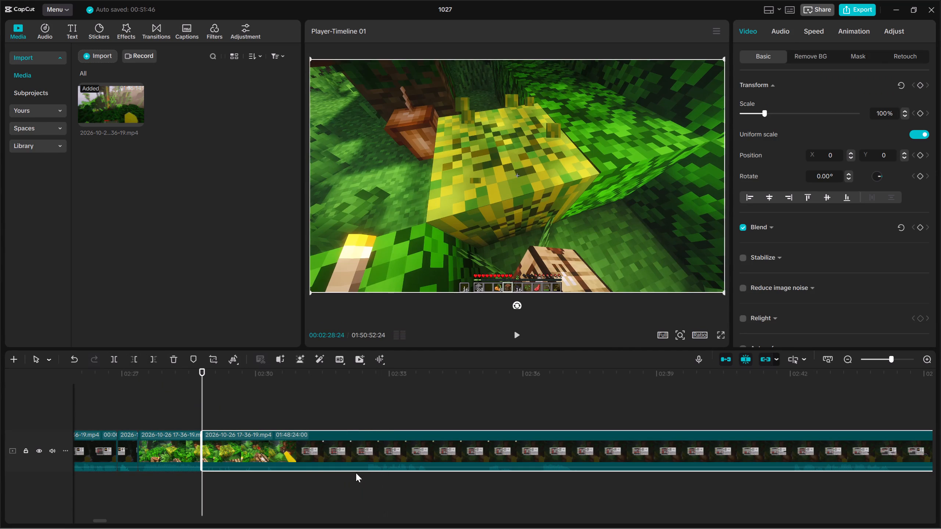
left_click(367, 477)
left_click_drag(384, 487, 403, 422)
left_click(132, 361)
Split the crafting-table footage at 00:02:30:04 and trim 1 second 13 frames off the start of the following clip.
key("space")
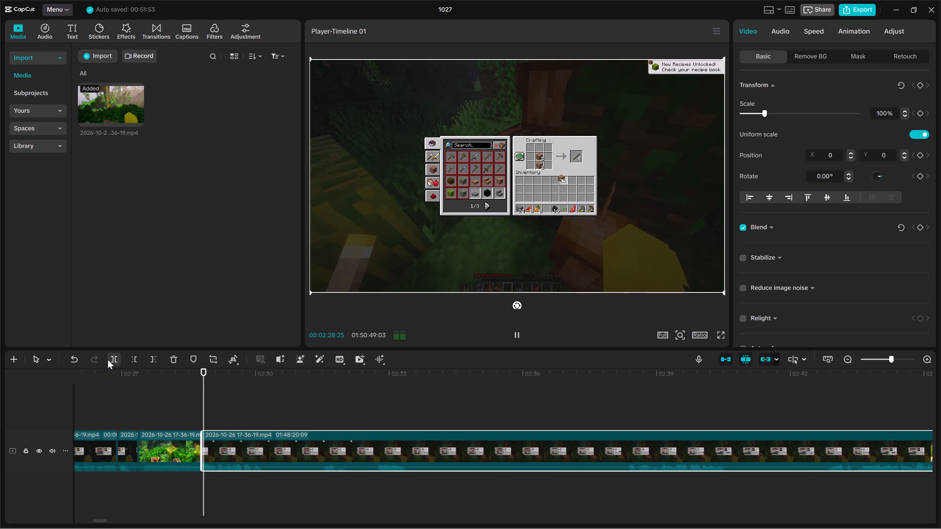
key("space")
left_click(111, 359)
key("space")
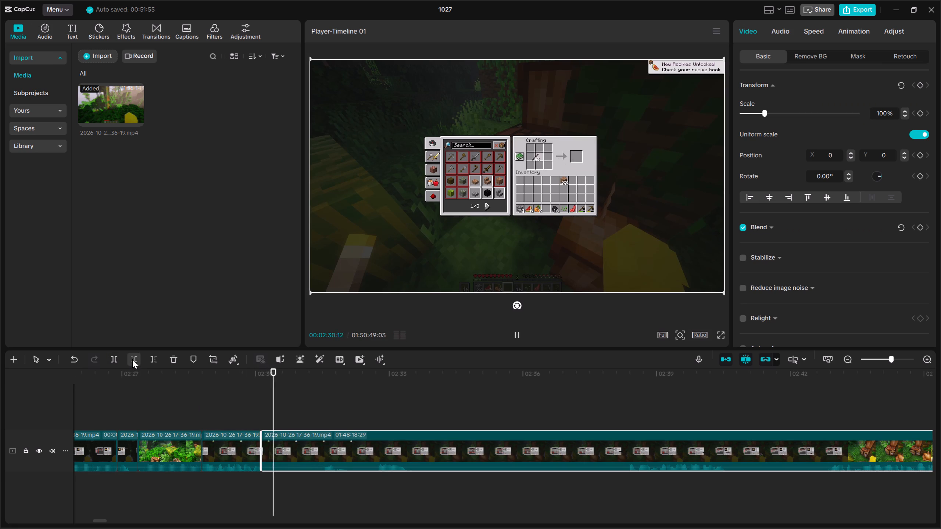
key("space")
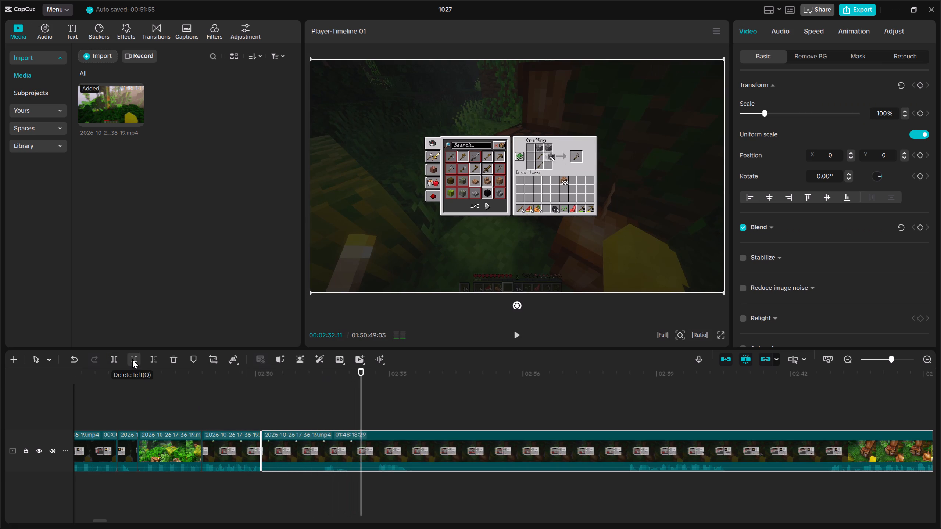
key("space")
key("space")
key("Up")
key("space")
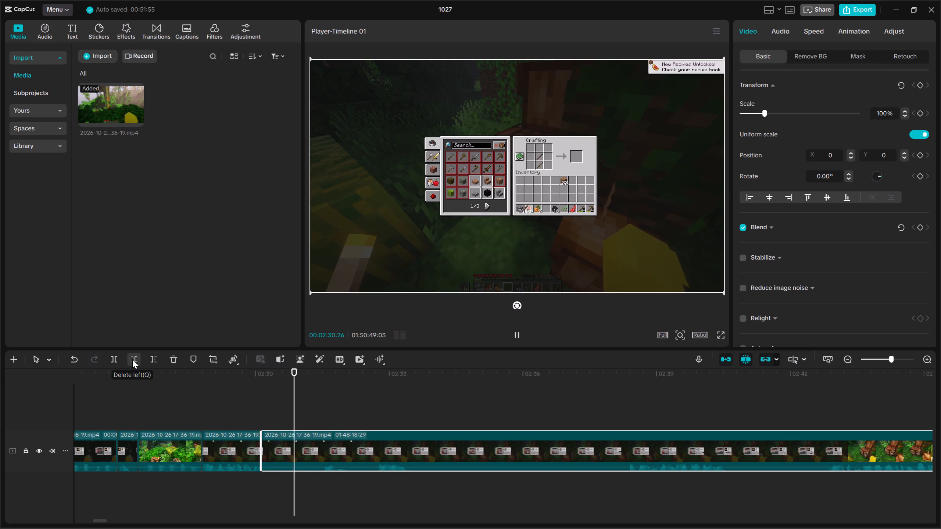
left_click(132, 359)
Replay from the last join, split the footage at 00:02:30:19 and trim 20 frames off the following clip's start.
key("space")
key("space")
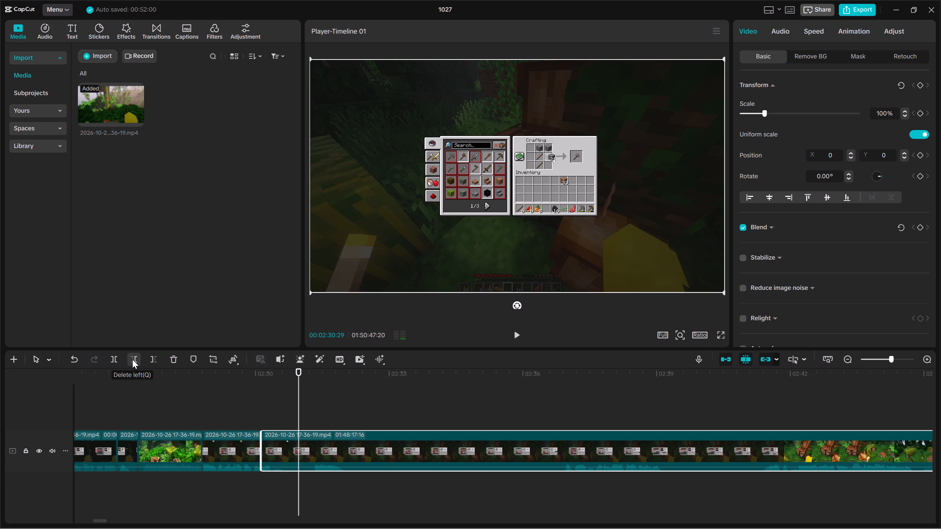
key("Up")
key("space")
key("space")
left_click(116, 359)
key("space")
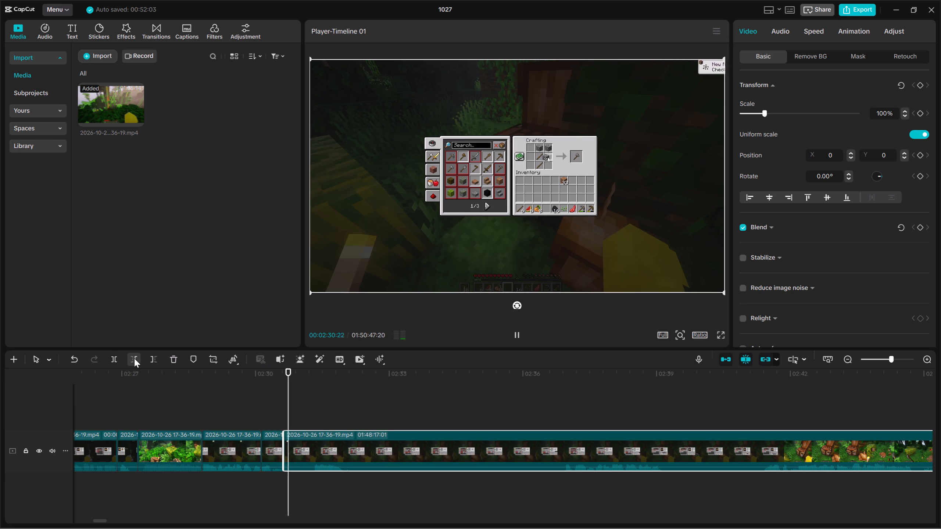
left_click(134, 358)
Review the footage after the last join and split the crafting-table clip at 00:02:31:08.
key("space")
key("space")
left_click(122, 360)
key("space")
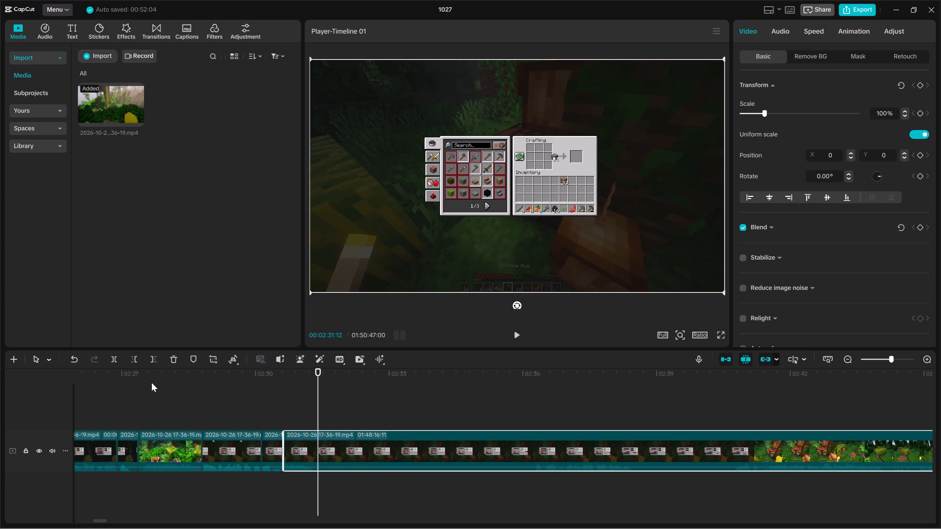
key("space")
key("Up")
double_click(314, 476)
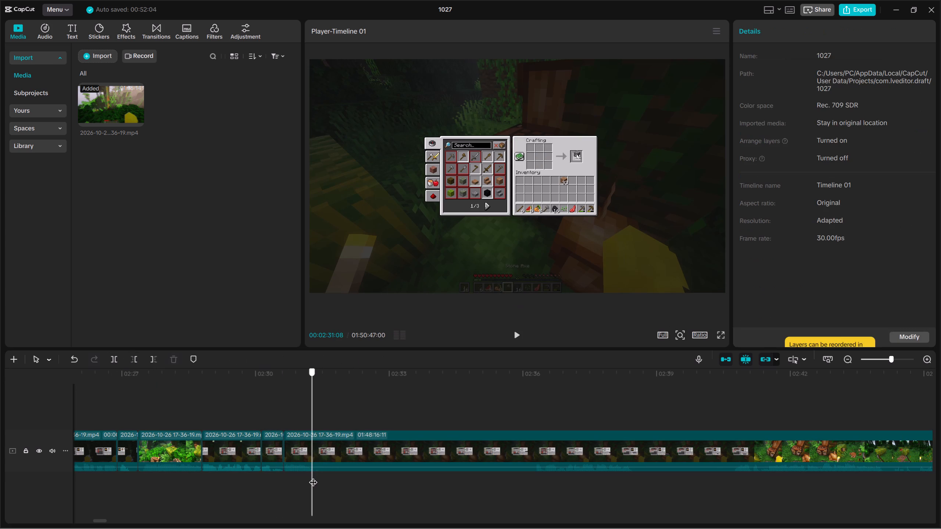
left_click_drag(345, 494, 344, 447)
left_click(117, 363)
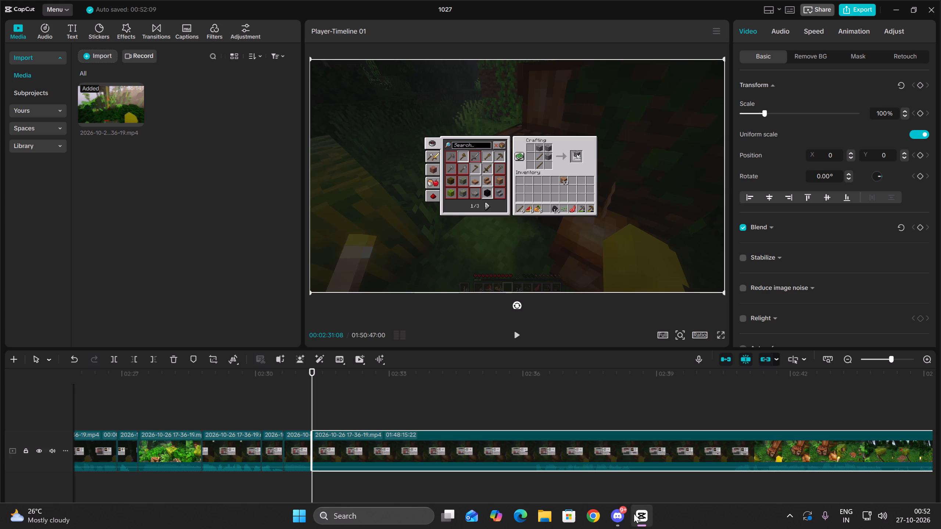
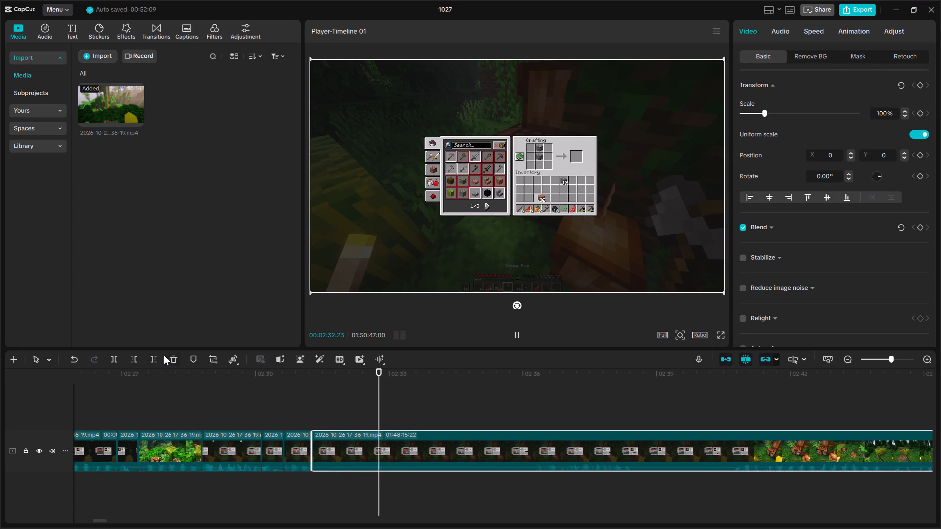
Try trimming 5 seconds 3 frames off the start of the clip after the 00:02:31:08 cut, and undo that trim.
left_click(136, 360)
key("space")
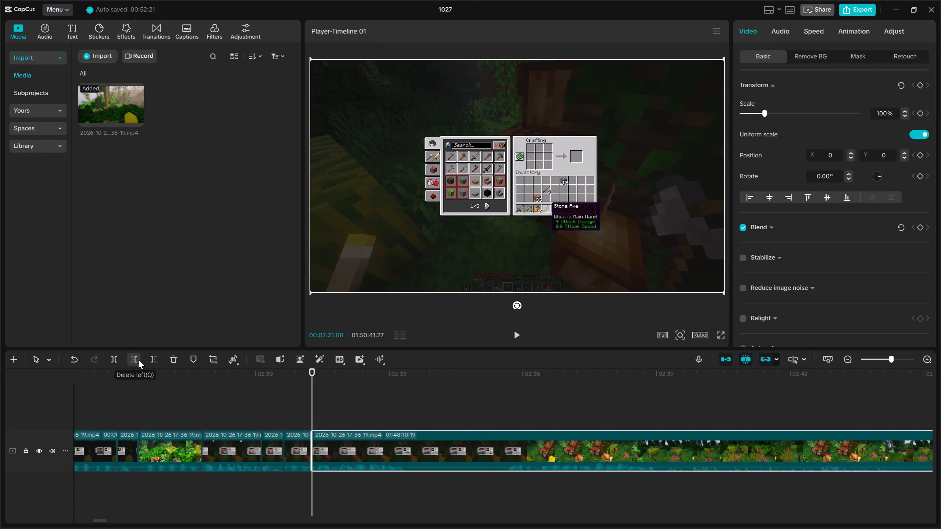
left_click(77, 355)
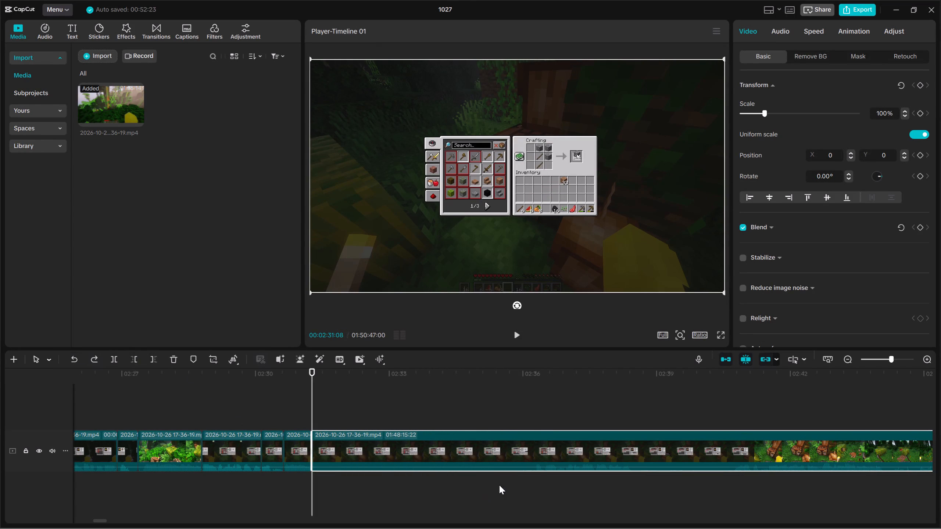
Trim 4 seconds 27 frames of crafting-table footage off the start of the clip after the 00:02:31:08 cut.
left_click(530, 478)
left_click_drag(562, 493, 591, 426)
left_click(128, 361)
Split the inventory footage at 00:02:33:17 and trim 2 seconds 10 frames off the start of the following clip.
key("space")
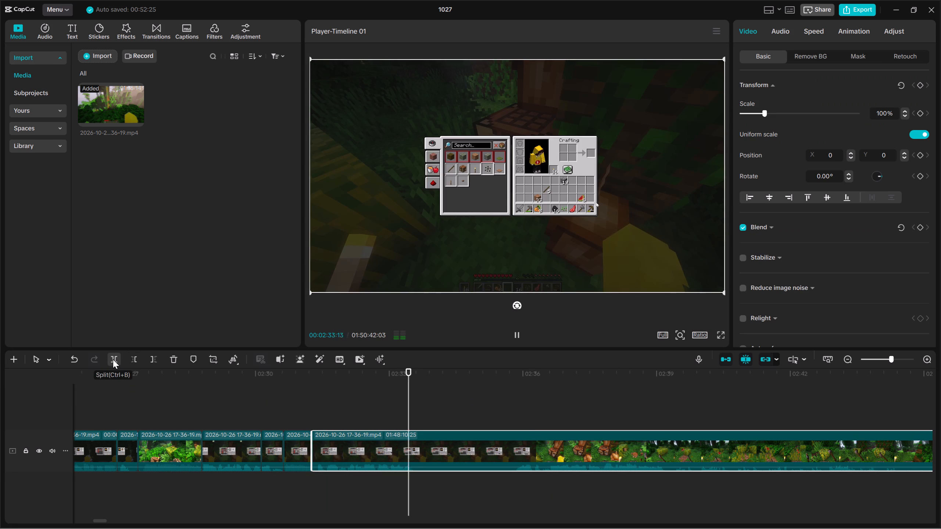
key("space")
left_click(113, 359)
key("space")
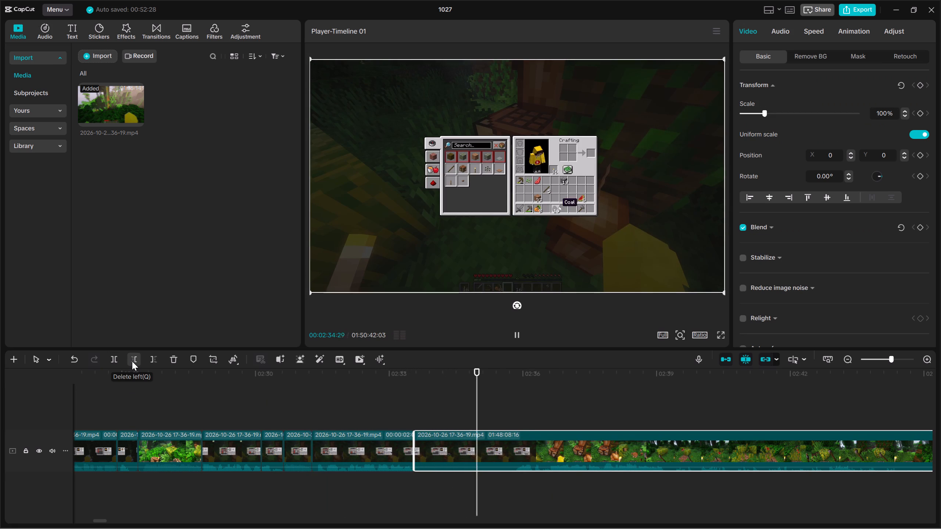
left_click(132, 361)
Replay from the last join, split the melon-breaking footage at 00:02:36:28 and trim 3 seconds 18 frames off the following clip's start.
key("space")
key("space")
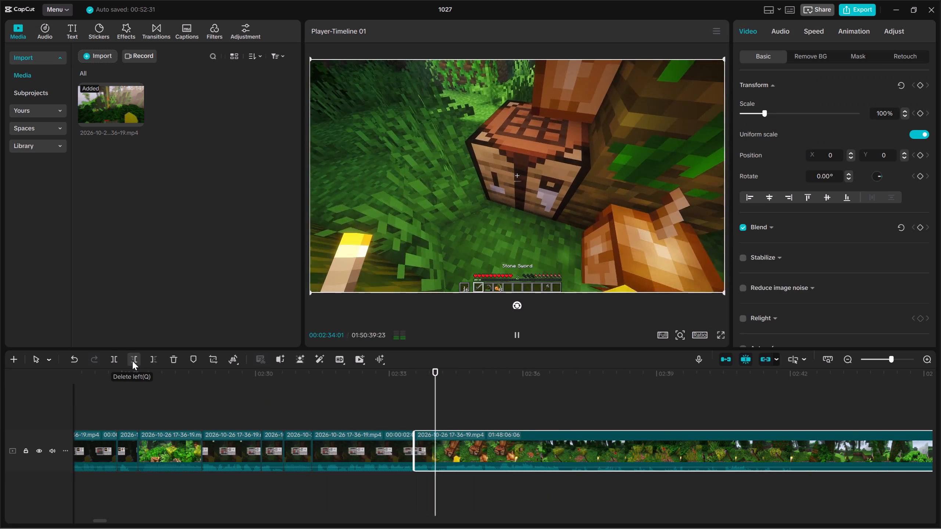
key("Up")
key("space")
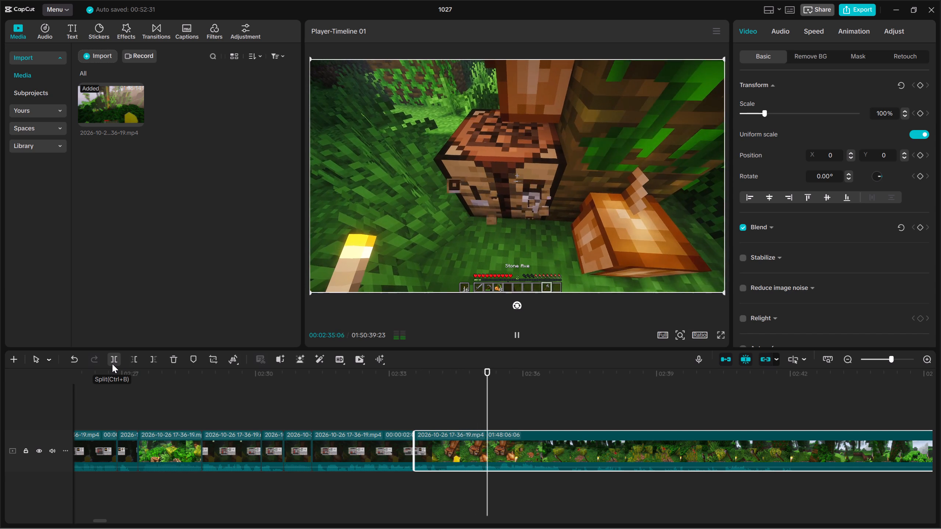
key("space")
left_click(112, 364)
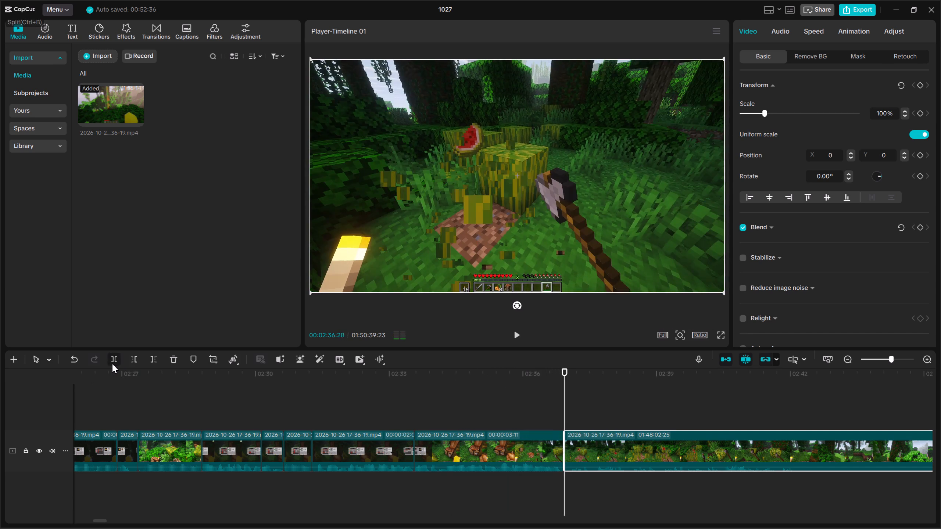
key("space")
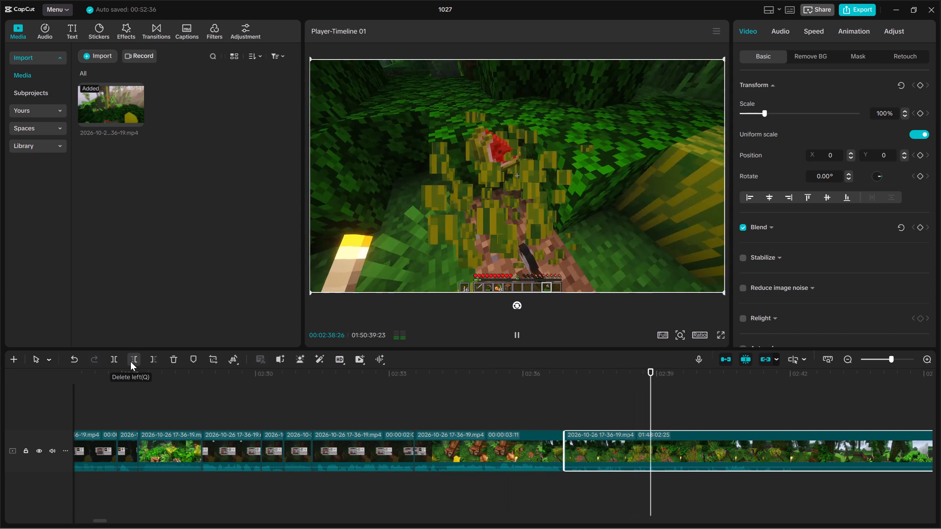
left_click(132, 361)
Trim 6 seconds 13 frames off the start of the clip after the 00:02:36:28 cut, up to the treetop view.
key("space")
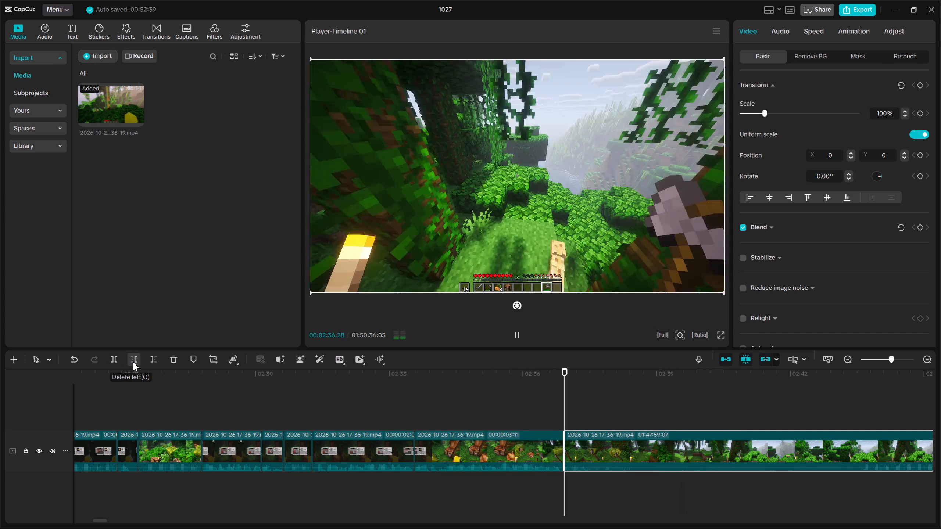
scroll(743, 509, "down", 1)
scroll(746, 503, "down", 8, "ctrl")
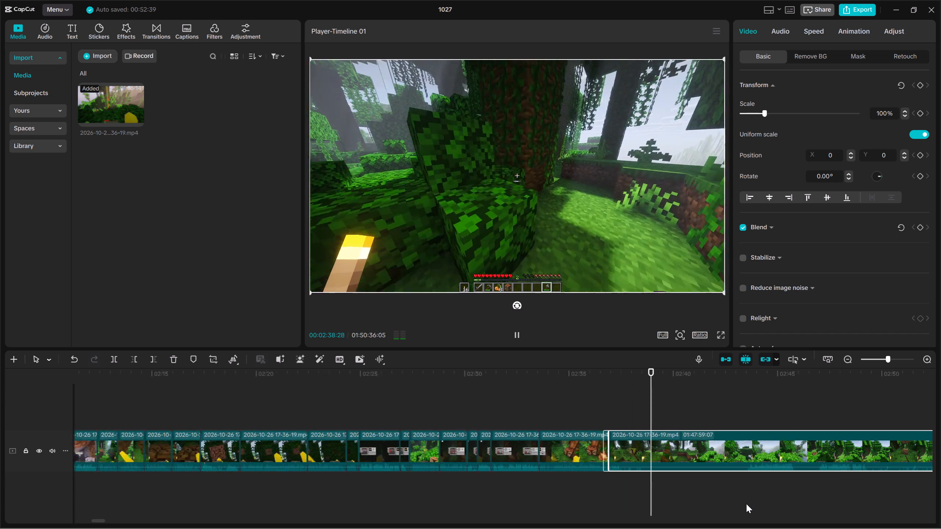
scroll(737, 499, "down", 5, "ctrl")
left_click(690, 477)
left_click_drag(731, 500, 728, 453)
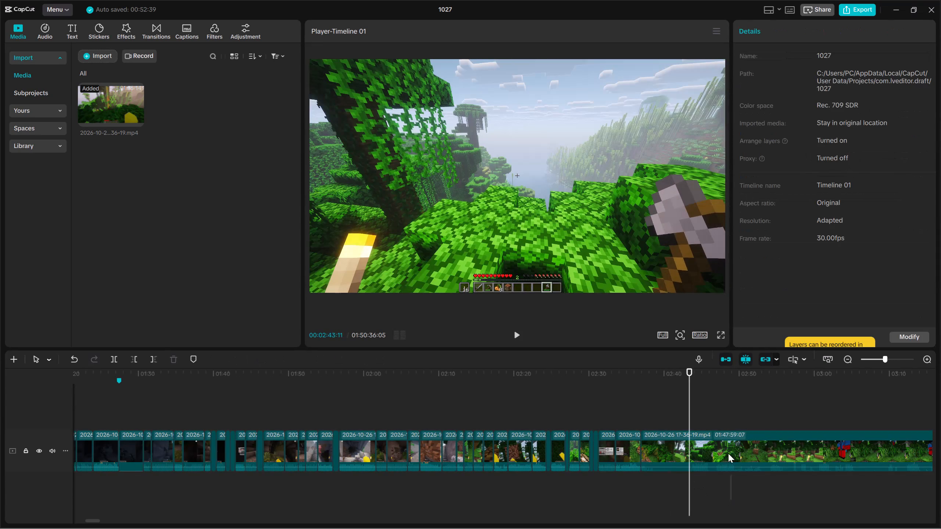
left_click_drag(728, 453, 726, 447)
left_click(134, 360)
Check the new join up close and trim another 4 frames off the start of the treetop clip.
key("space")
key("space")
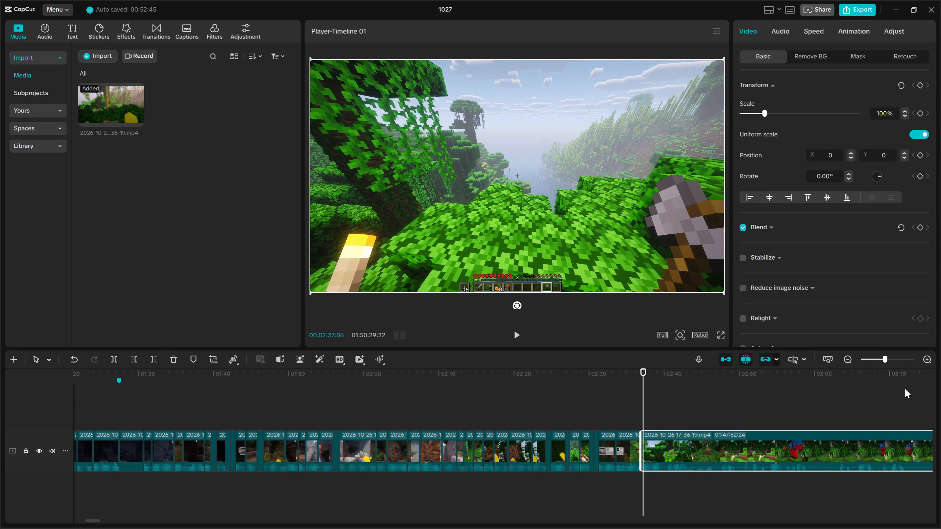
double_click(933, 359)
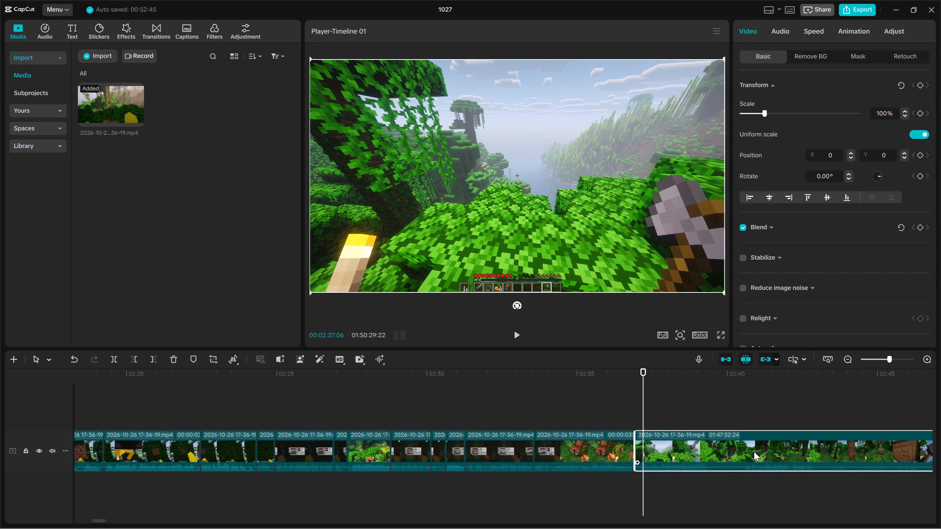
left_click(930, 353)
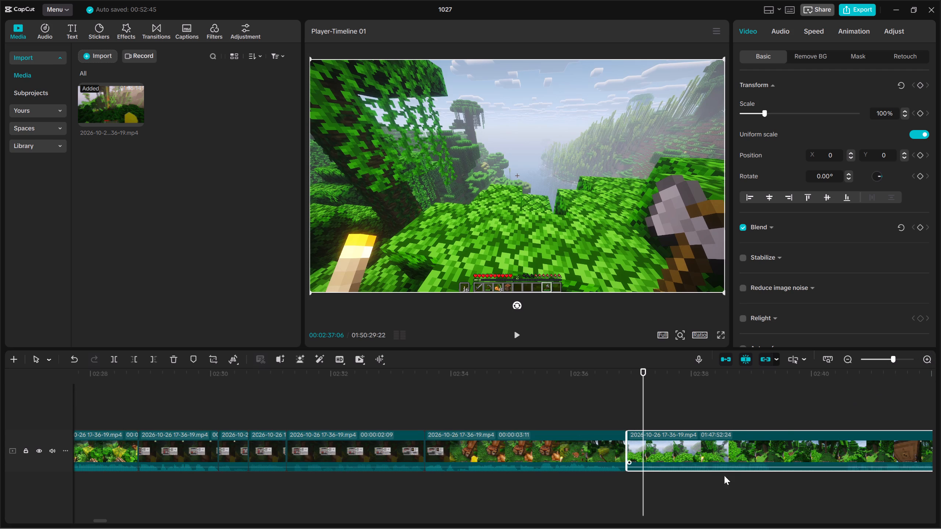
left_click(631, 485)
left_click_drag(631, 485, 636, 486)
left_click_drag(694, 481, 687, 419)
left_click(139, 361)
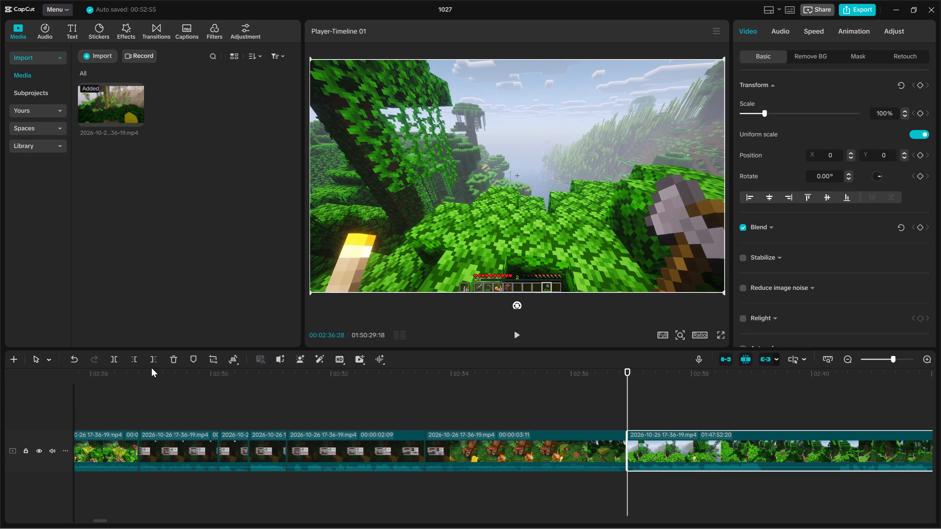
Trim 4 frames off the end of the melon-breaking clip just before the treetop clip.
left_click(616, 481)
left_click_drag(616, 481, 619, 485)
left_click_drag(587, 477, 566, 427)
left_click(153, 363)
Split the treetop footage at 00:02:39:03 and trim 1 second 6 frames off the start of the following clip.
key("space")
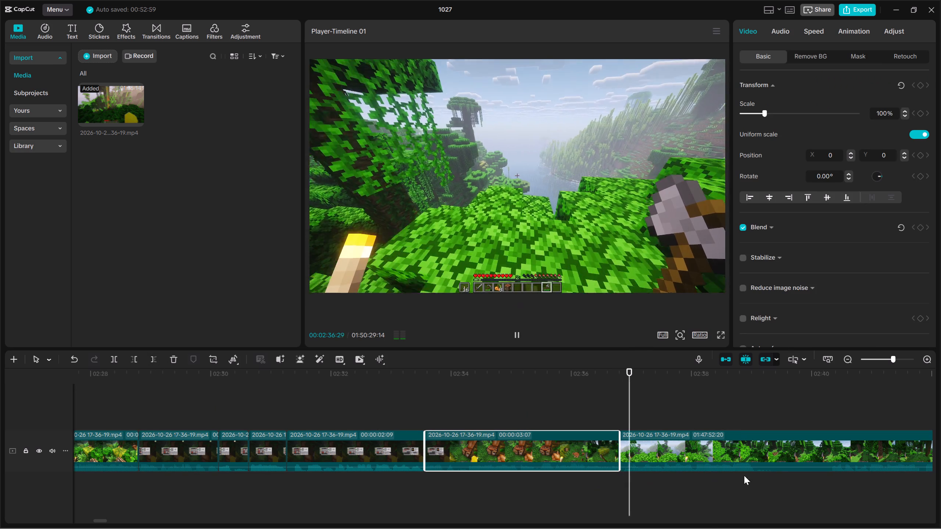
left_click(747, 450)
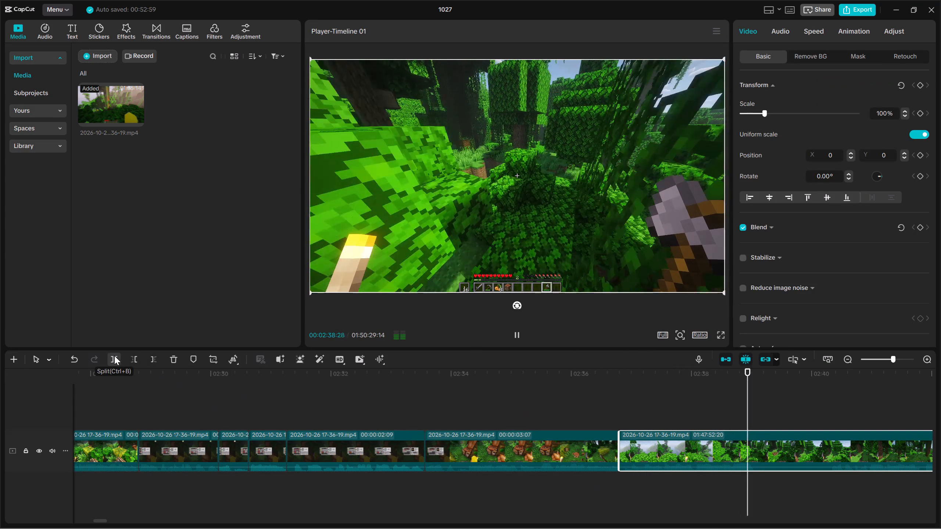
key("space")
left_click_drag(808, 485, 801, 413)
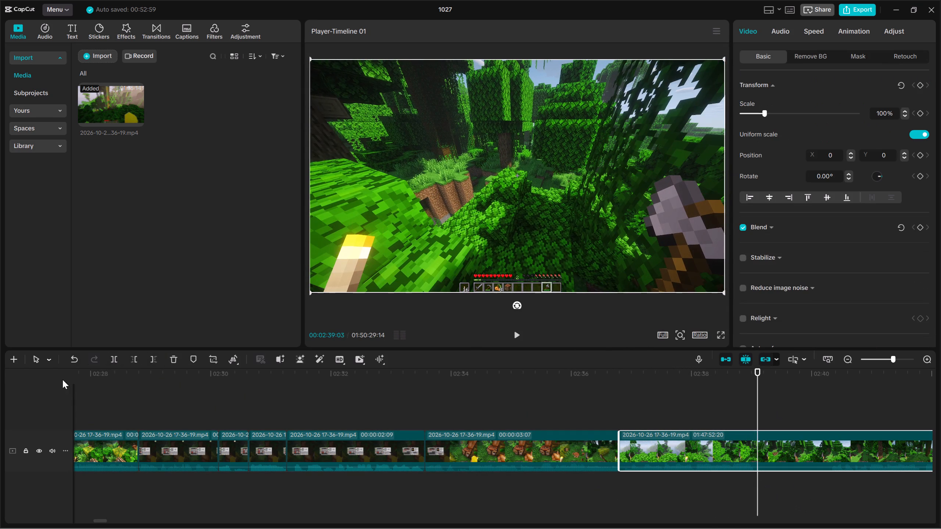
left_click(117, 358)
key("space")
left_click(136, 356)
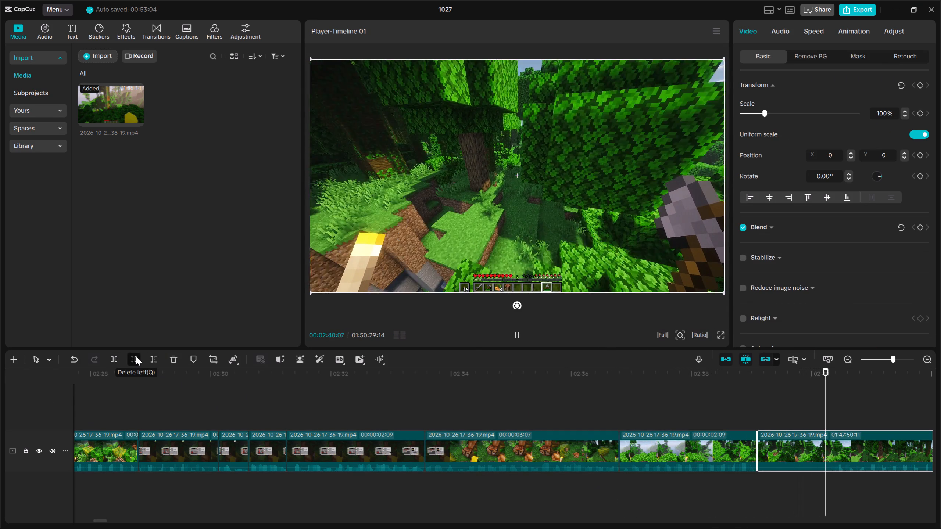
Split the forest-walking footage at 00:02:41:10 and trim 4 seconds 27 frames off the following clip's start, up to the chat command.
key("space")
key("space")
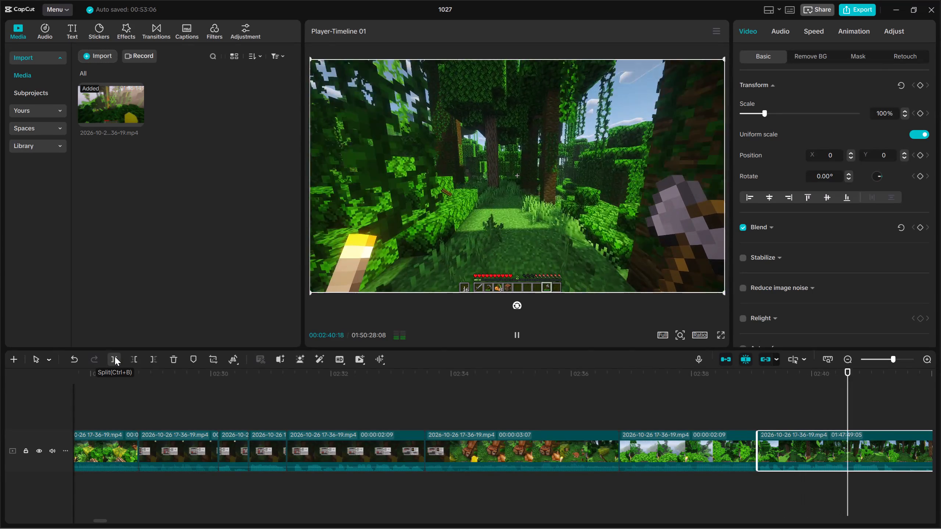
key("space")
left_click(115, 356)
key("space")
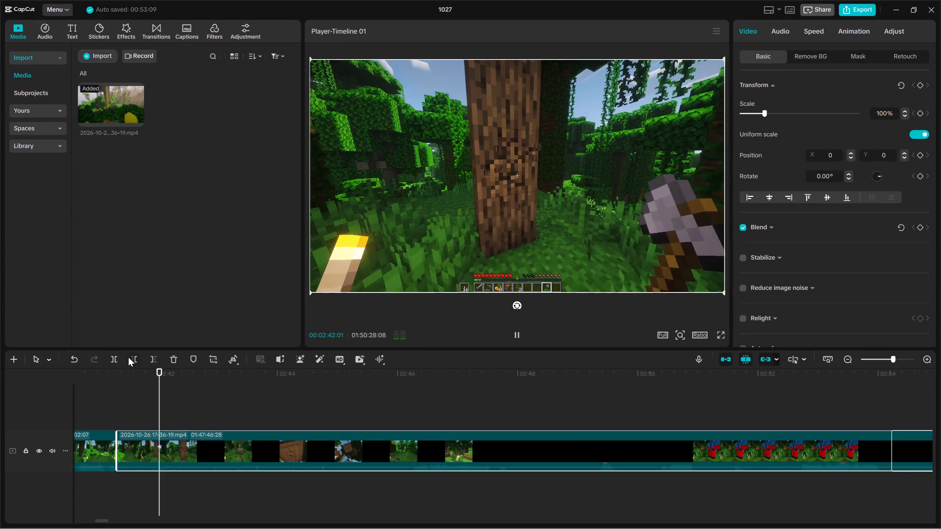
key("space")
key("space")
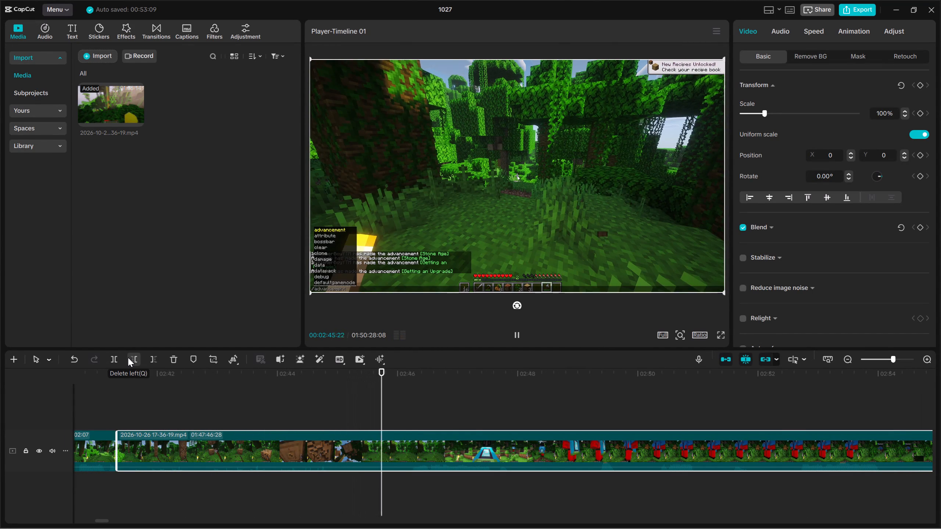
left_click(128, 357)
Split the teleport footage at 00:02:42:23 and trim 1 second 19 frames off the start of the following clip.
key("space")
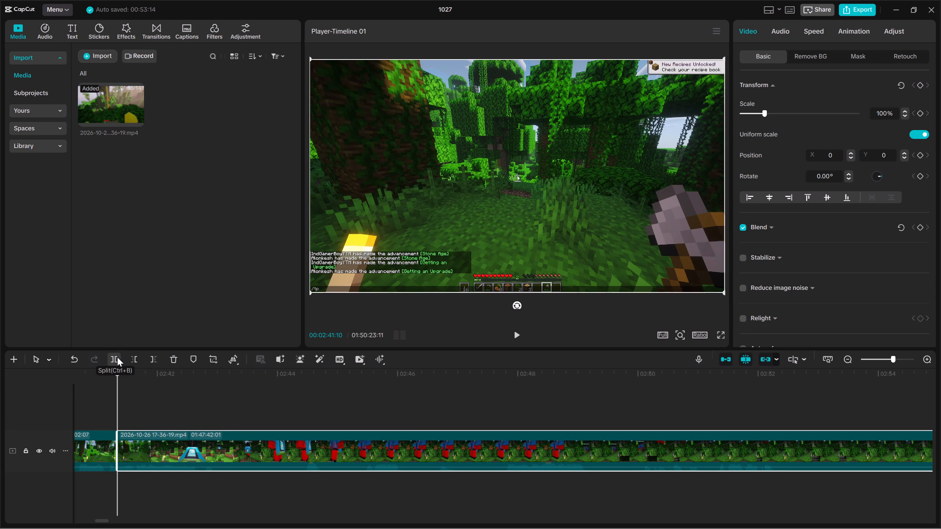
key("space")
key("space")
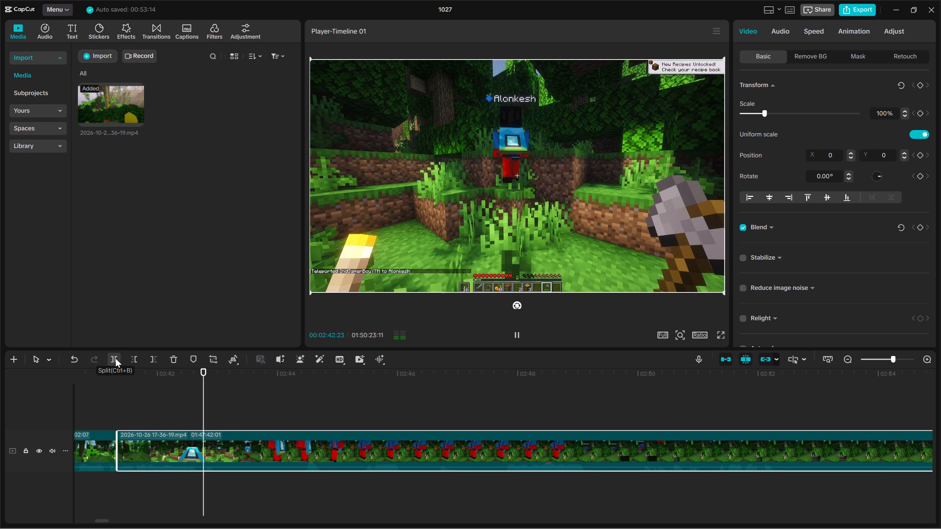
left_click(115, 358)
key("space")
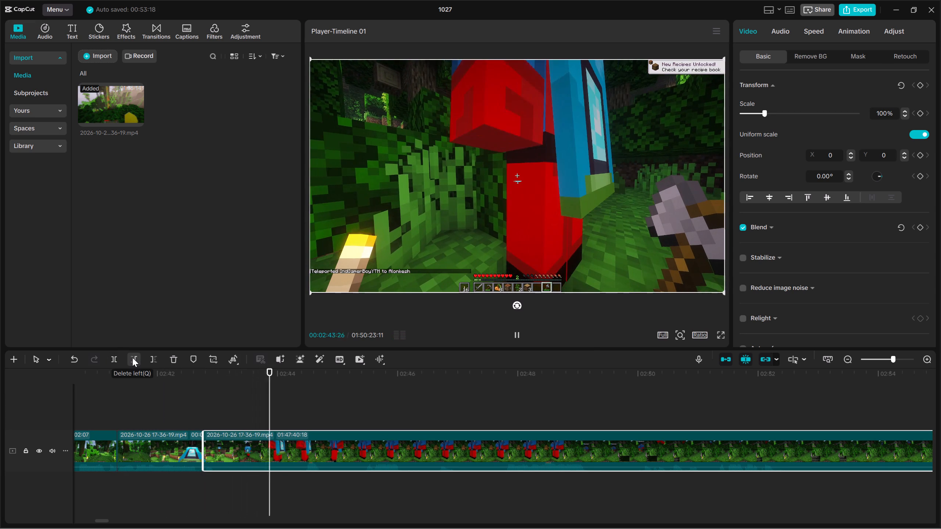
left_click(132, 357)
Split the footage beside the other player at 00:02:43:08 and trim 17 frames off the following clip's start.
key("space")
key("space")
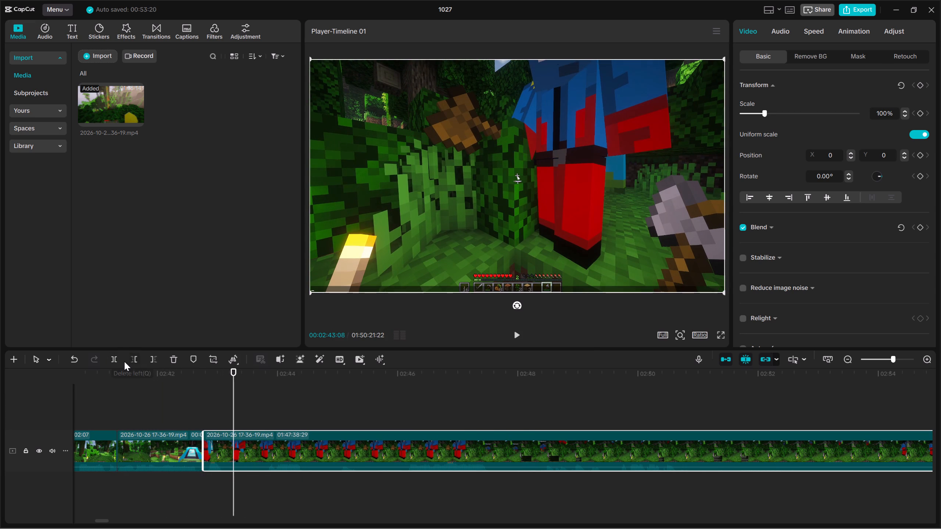
left_click(117, 361)
key("space")
left_click(130, 359)
Review the command-typing footage after the last join and split it at 00:02:43:26.
key("space")
key("space")
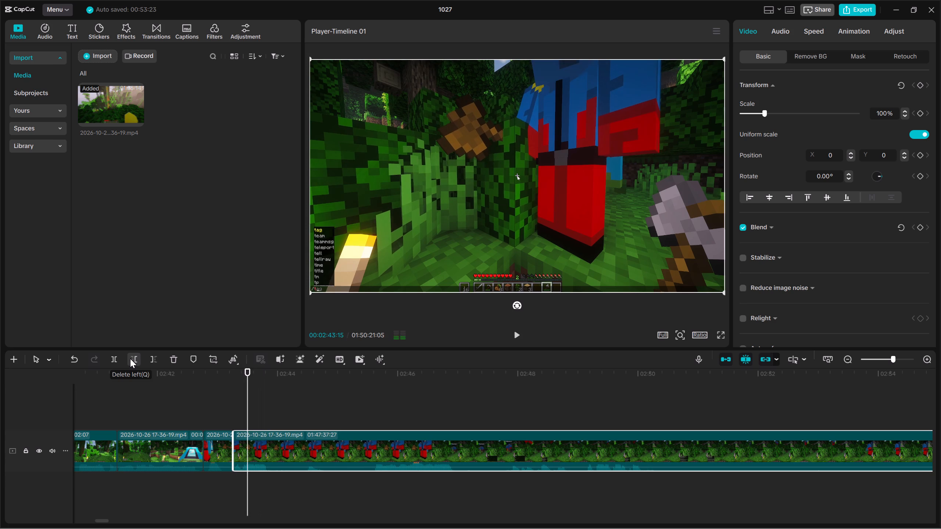
key("space")
key("space")
left_click(119, 357)
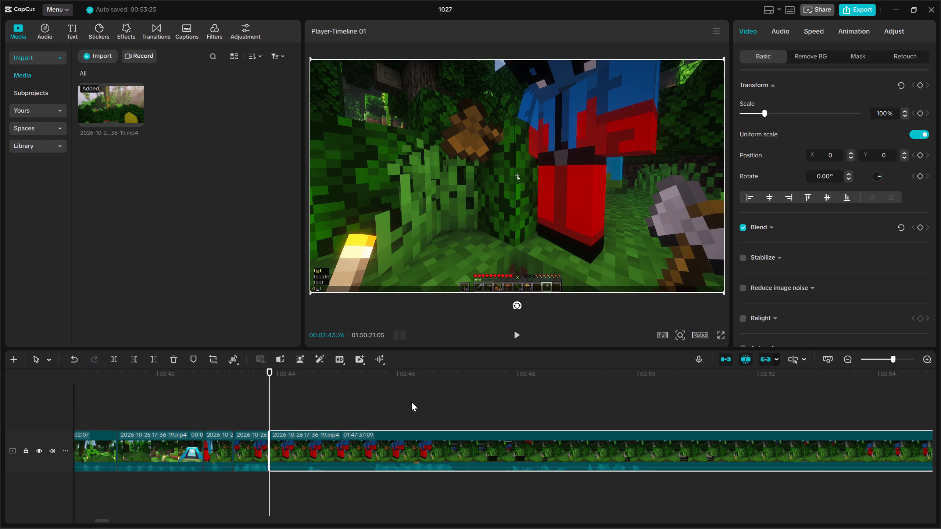
Replay the recent cuts from the treetop and forest walk through the teleport and command-typing clips to judge their pacing.
scroll(411, 402, "up", 1)
key("space")
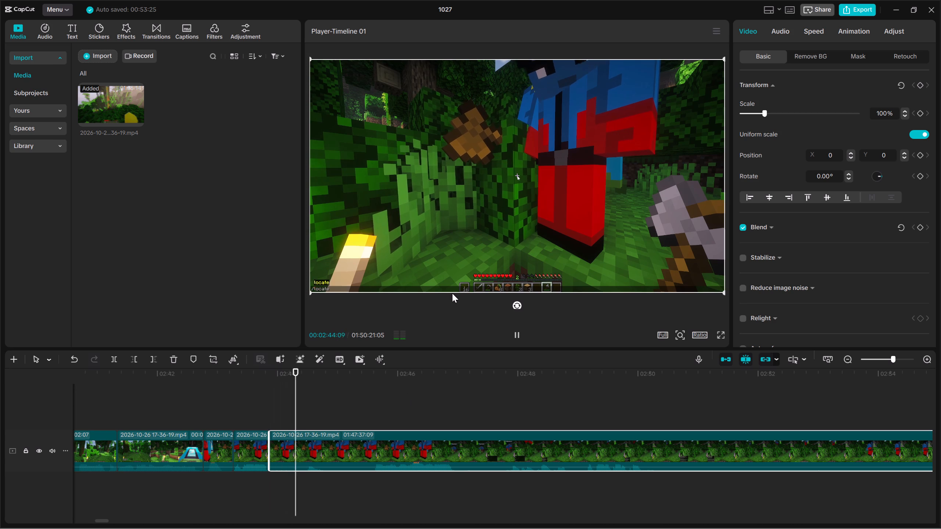
key("space")
key("Up")
key("Up")
key("space")
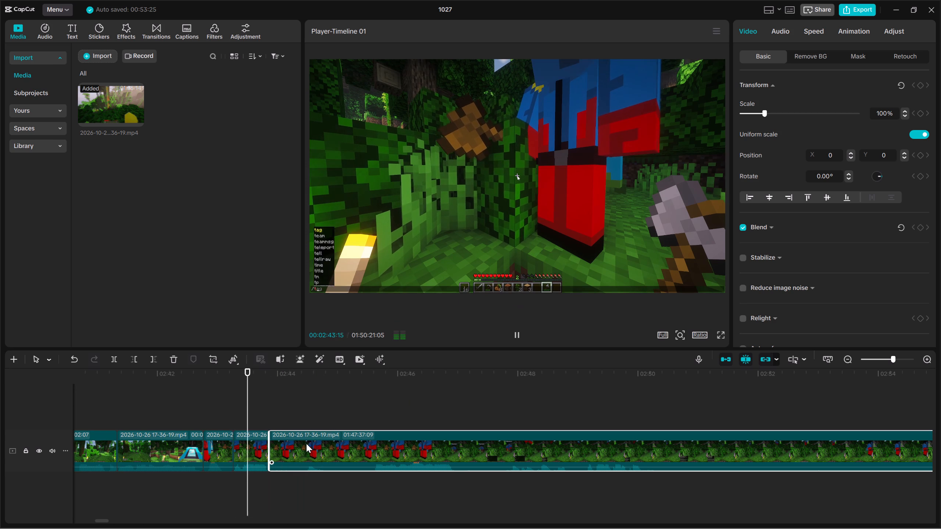
key("space")
key("Up")
key("Up")
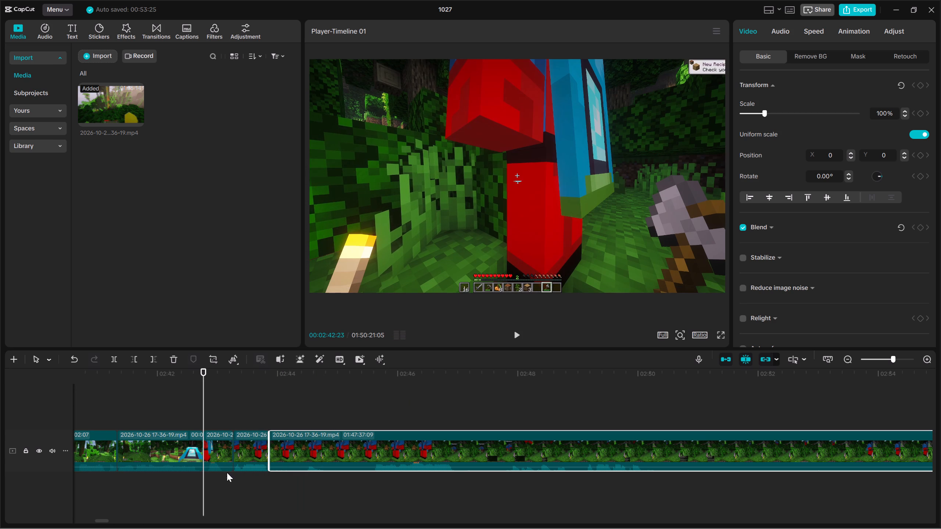
left_click(193, 481)
left_click_drag(193, 481, 146, 482)
key("Up")
key("space")
left_click(172, 443)
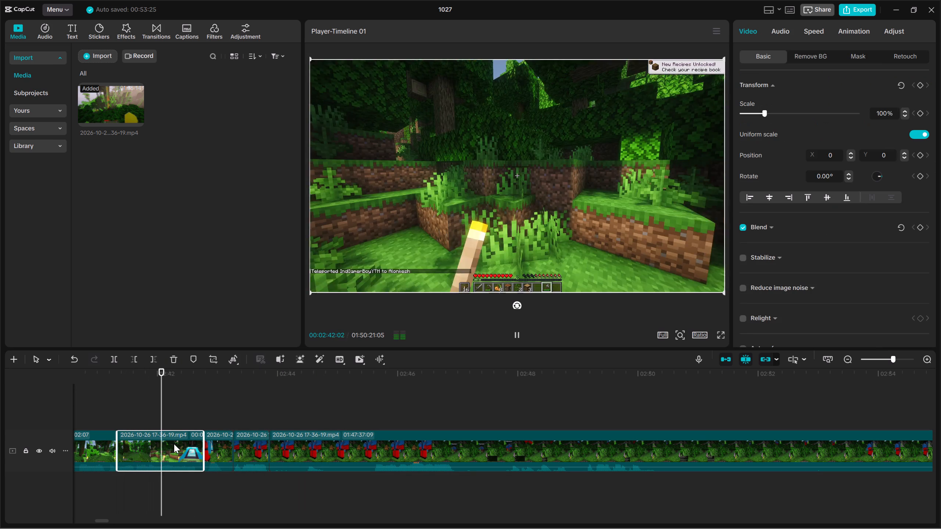
key("space")
key("Up")
key("Up")
key("Up")
key("space")
left_click(543, 419)
key("Up")
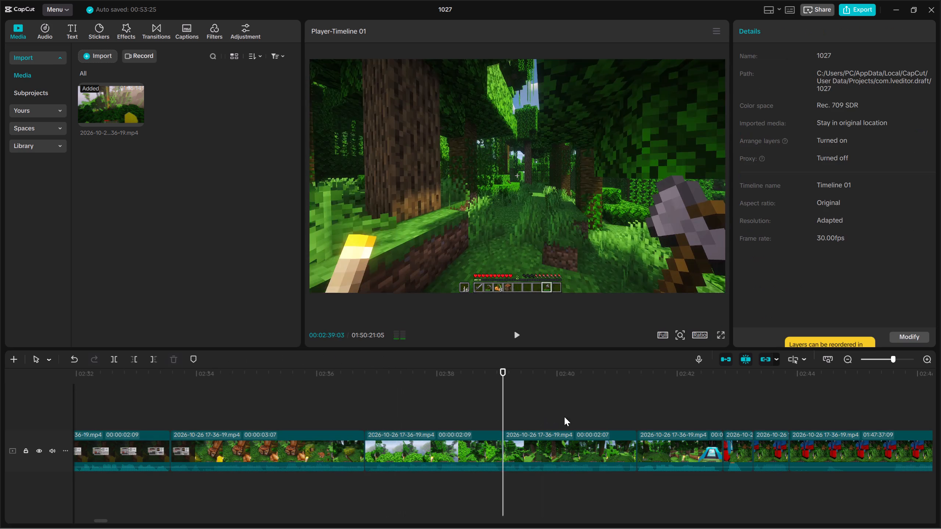
key("space")
left_click_drag(647, 381, 508, 388)
key("Up")
key("space")
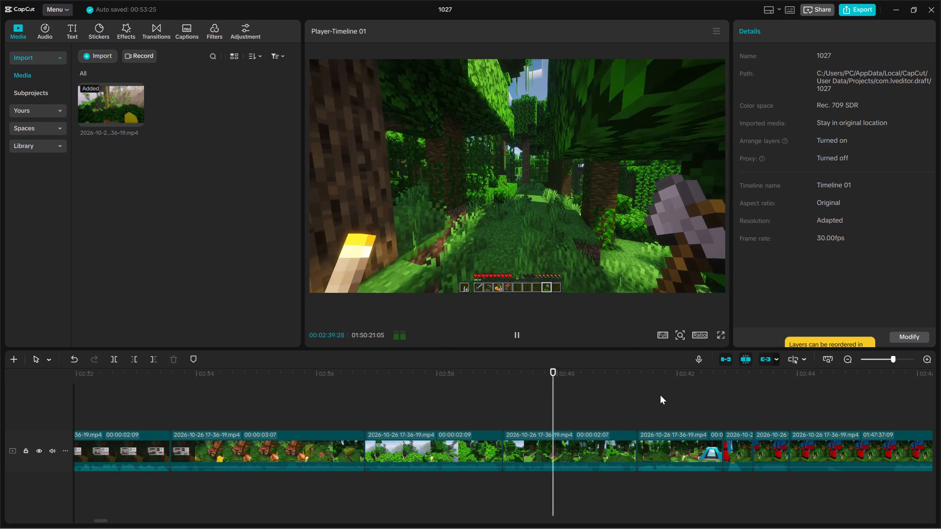
Delete the short teleport clip between the 00:02:41:10 and 00:02:42:23 cuts and return to the resulting join.
left_click_drag(661, 391, 688, 502)
key("Delete")
key("Up")
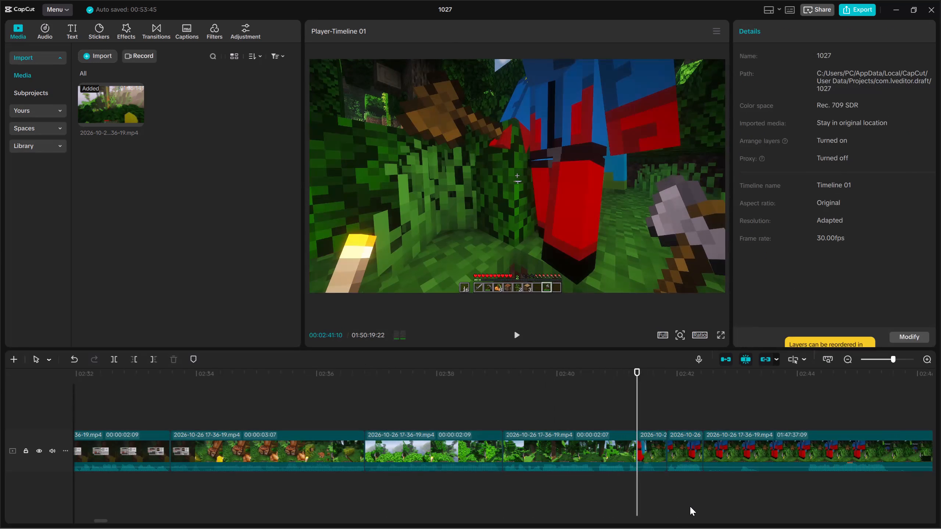
Replay the join at 00:02:41:10 and delete the very short clip that starts there beside the other player.
key("space")
key("space")
key("Up")
key("space")
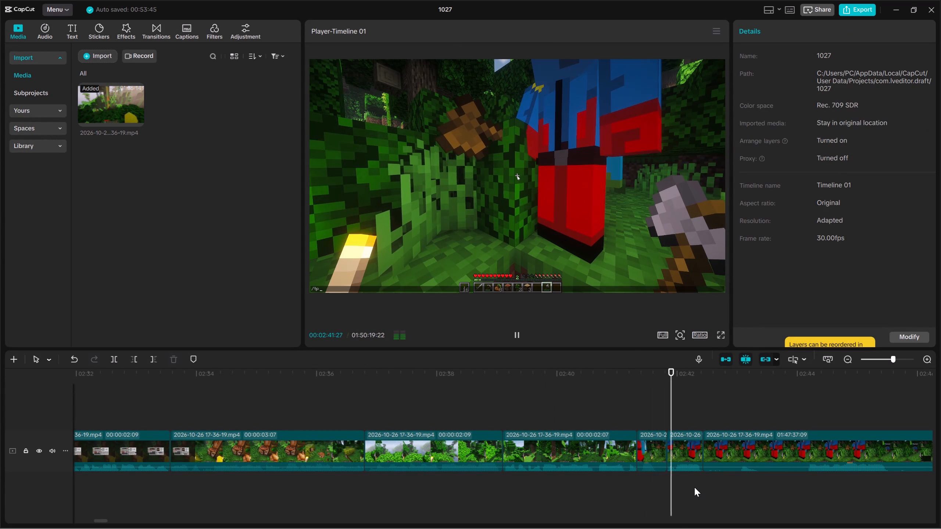
key("space")
left_click_drag(654, 484, 648, 432)
key("Delete")
Recheck the join at 00:02:41:10 and delete the short command-typing clip that follows it, before the long remaining clip.
key("space")
key("Up")
key("Up")
key("space")
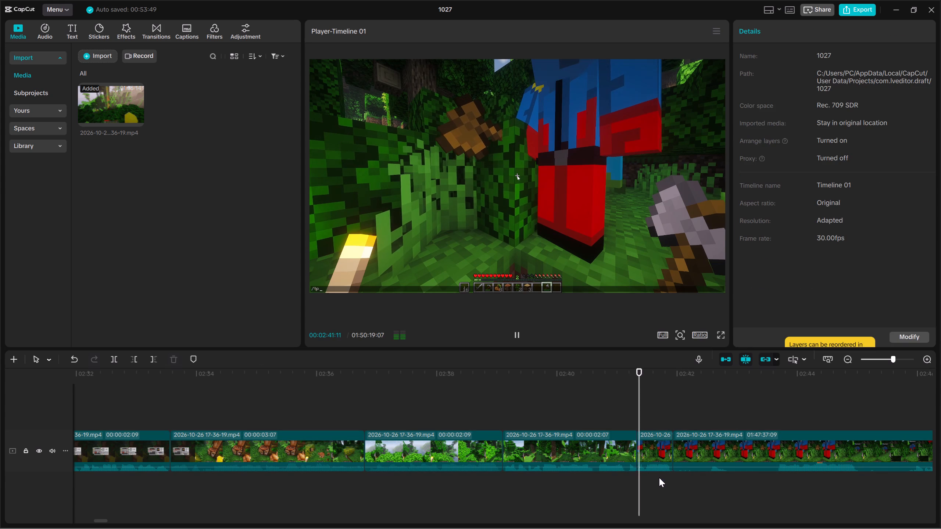
left_click_drag(659, 475, 666, 407)
key("Delete")
Skim the remaining long clip from the locate-command typing at about 00:02:43 through 00:03:07 to find where the next cut belongs.
key("space")
left_click(739, 481)
key("space")
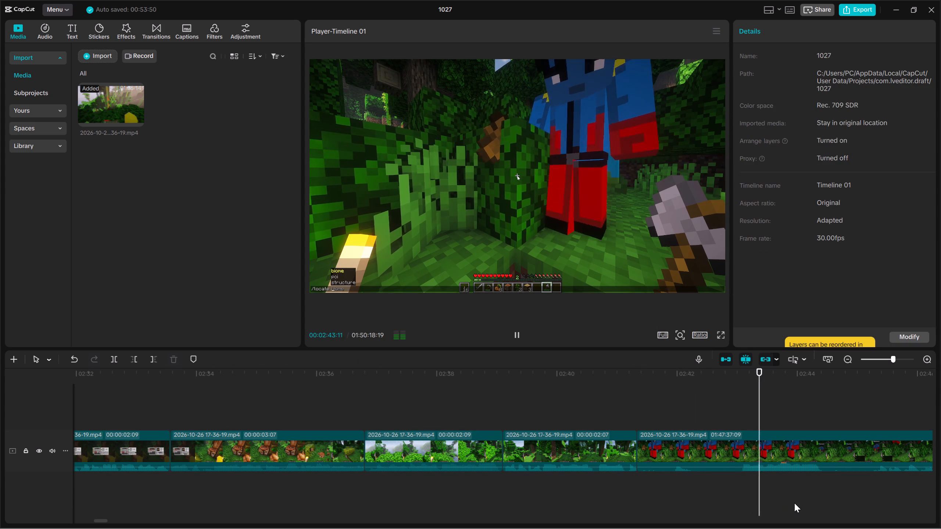
scroll(870, 507, "down", 8, "ctrl")
left_click_drag(885, 502, 940, 496)
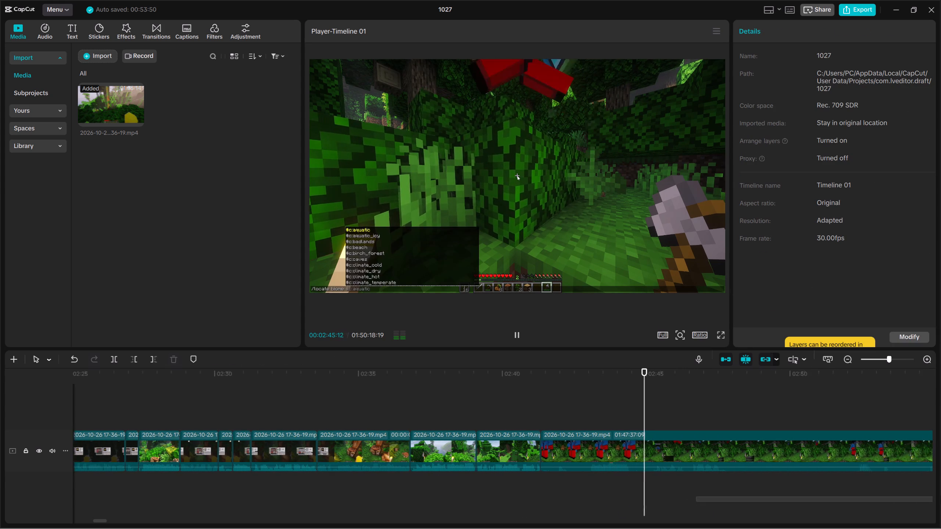
left_click_drag(940, 496, 925, 491)
left_click(565, 476)
key("space")
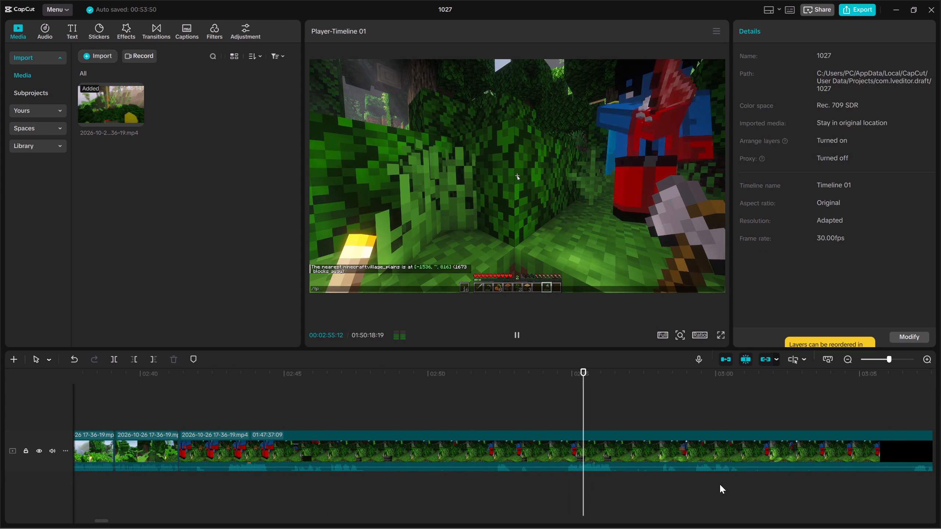
left_click(720, 484)
key("space")
left_click(867, 487)
key("space")
key("space")
left_click_drag(793, 498, 940, 493)
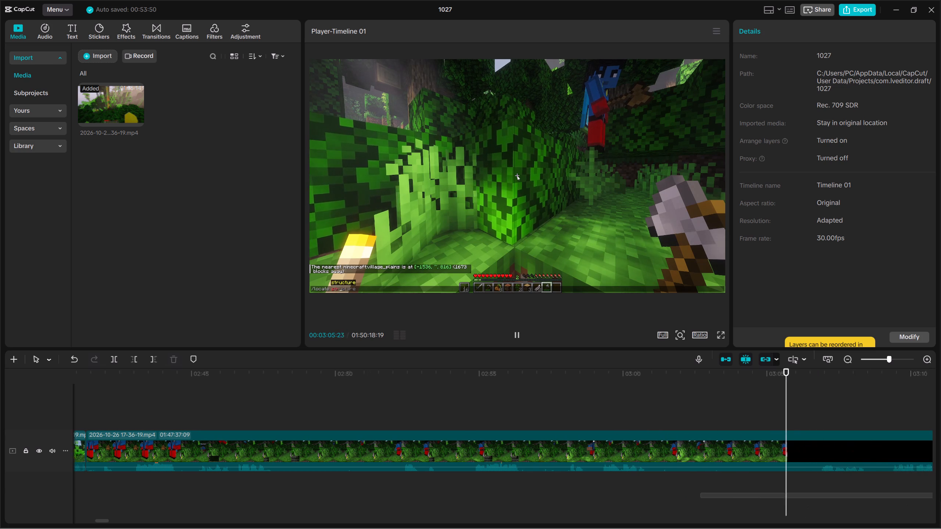
left_click_drag(940, 493, 940, 492)
scroll(758, 497, "down", 12, "ctrl")
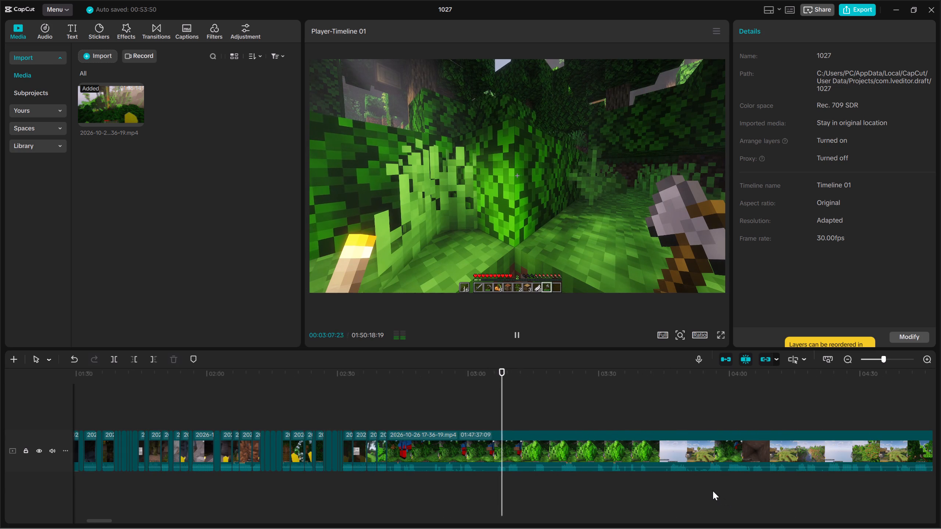
key("space")
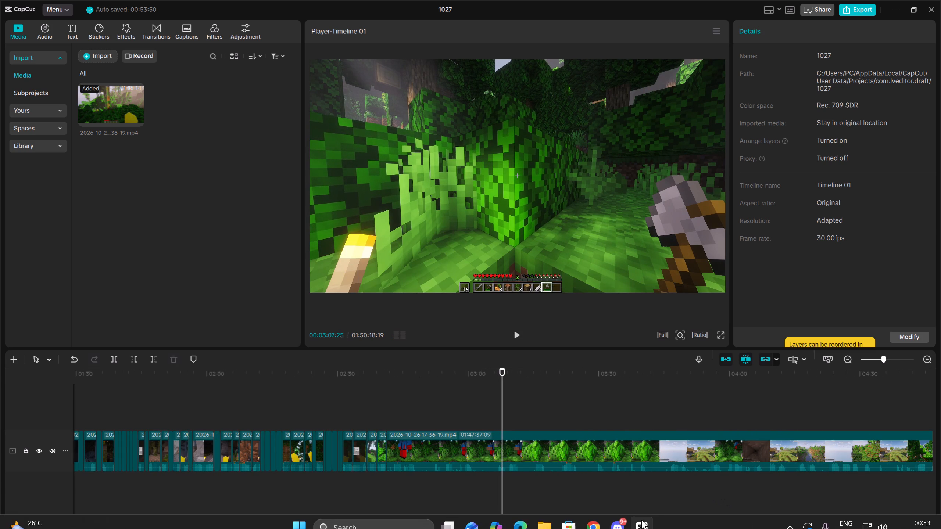
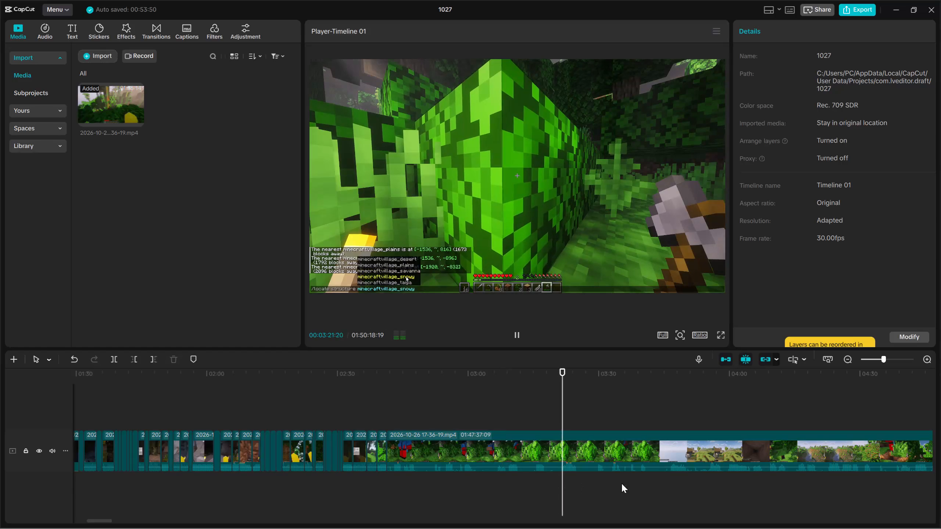
Skim the remaining long clip from 00:03:21 past the village footage to the inventory footage at about 00:05:05 to find the next moment worth keeping.
left_click(633, 483)
key("space")
left_click(678, 490)
key("space")
left_click(707, 497)
left_click_drag(710, 497, 737, 497)
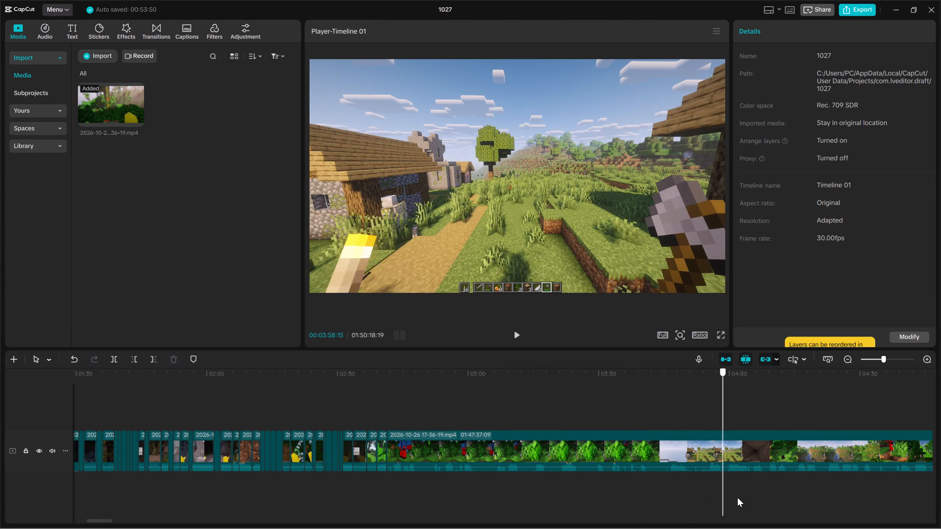
left_click_drag(737, 497, 940, 488)
scroll(904, 487, "down", 7, "ctrl")
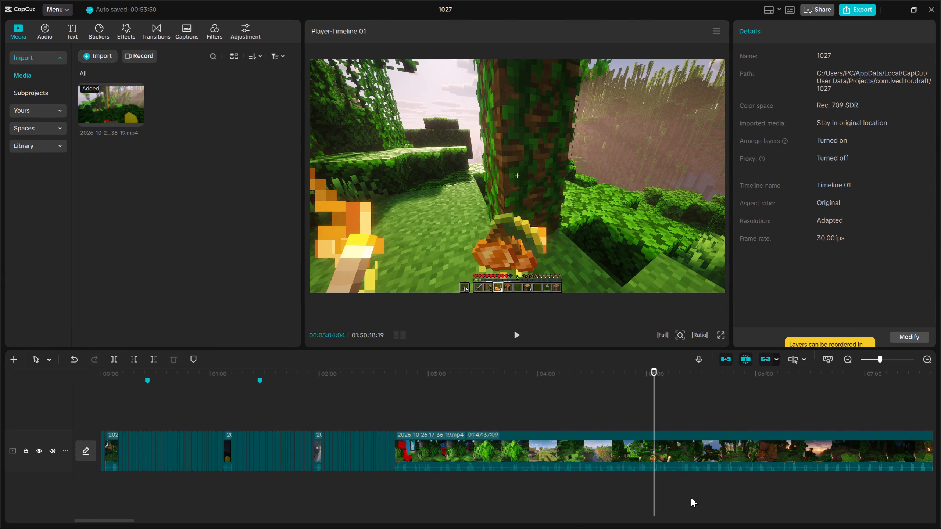
key("space")
scroll(654, 480, "up", 10, "ctrl")
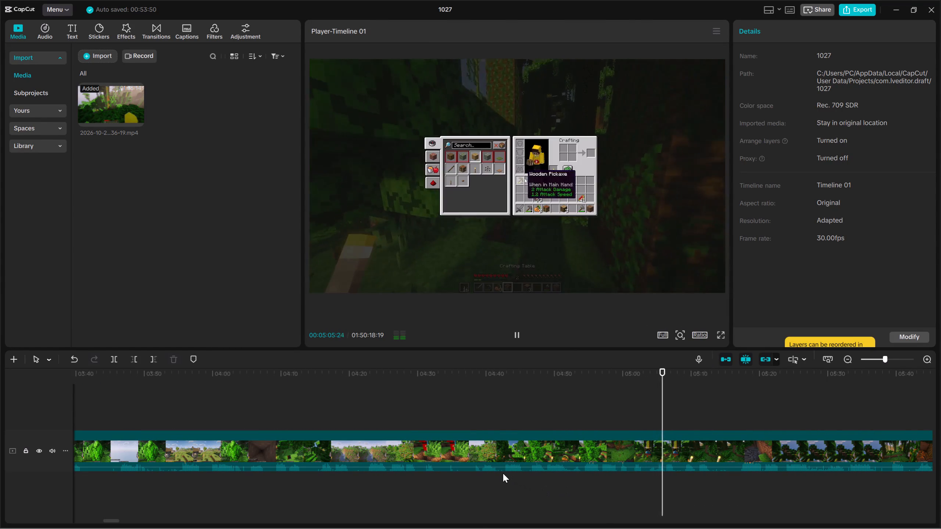
Trim everything off the start of the long clip up to the crafting table placement at about 00:04:39.
left_click(503, 473)
key("space")
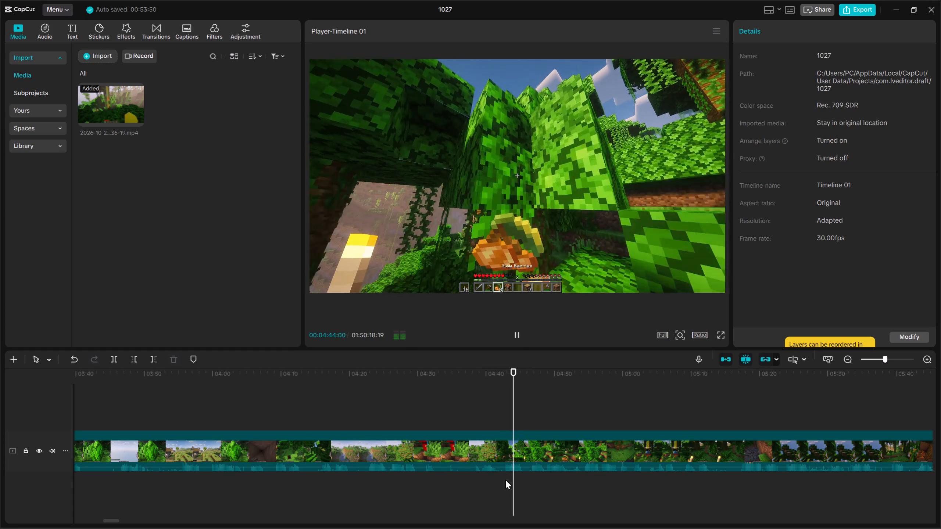
key("space")
left_click(505, 483)
left_click_drag(506, 483, 475, 482)
key("space")
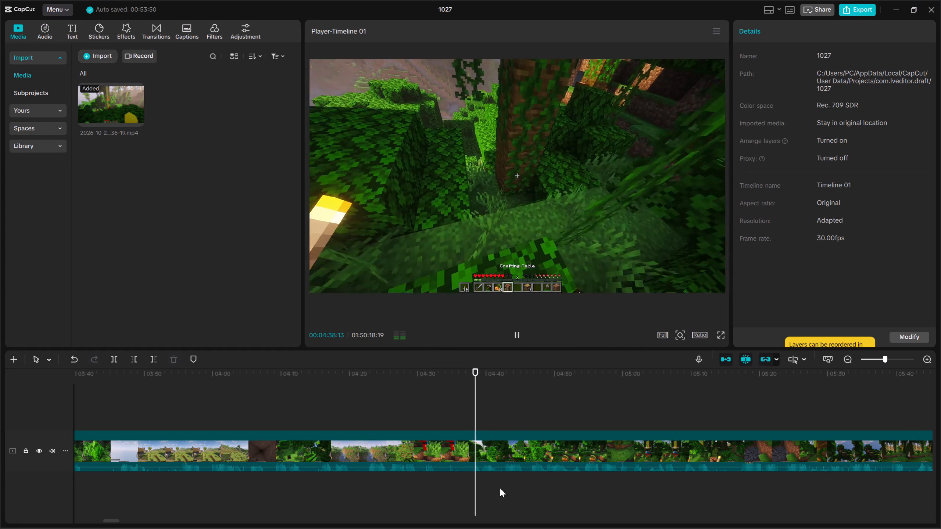
key("space")
key("space")
key("space")
left_click_drag(516, 492, 540, 429)
left_click(129, 356)
Split the long clip at 00:02:43:18, just after the crafting table is broken, and cut roughly the first second after the split.
key("space")
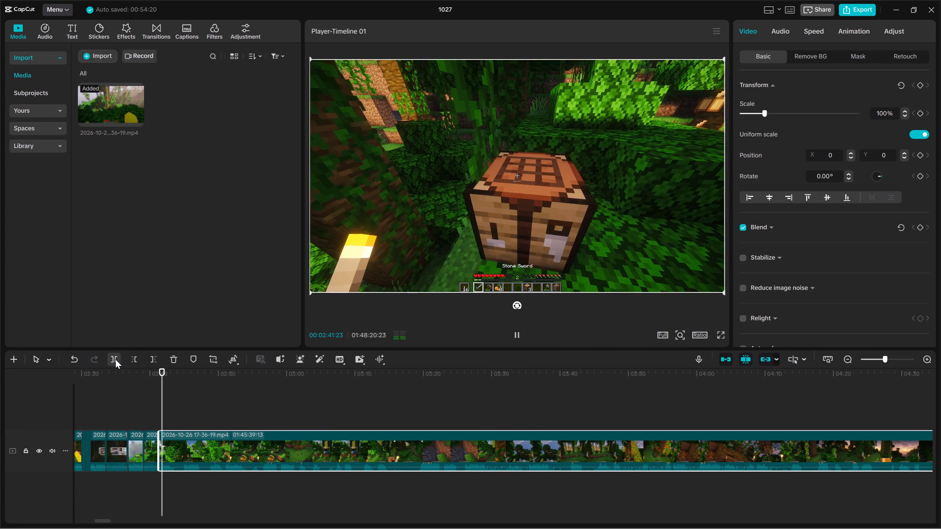
key("space")
left_click(115, 360)
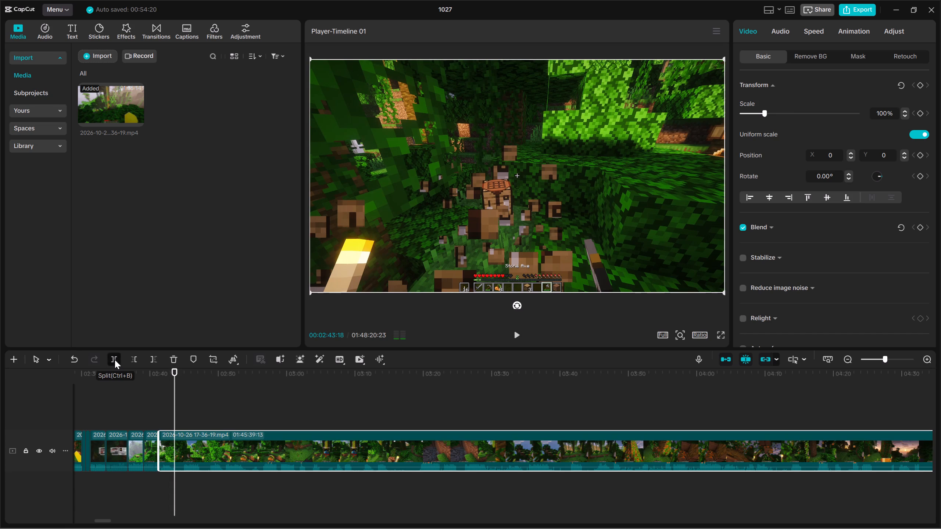
key("space")
left_click(130, 356)
Split the long clip at 00:02:46:13 and cut roughly the first second of jungle footage after the split.
key("space")
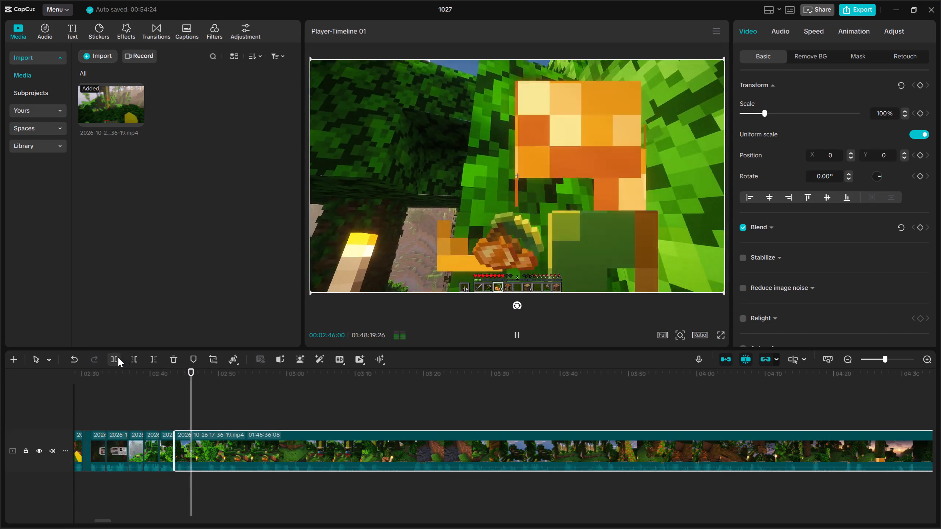
key("space")
left_click(116, 357)
key("space")
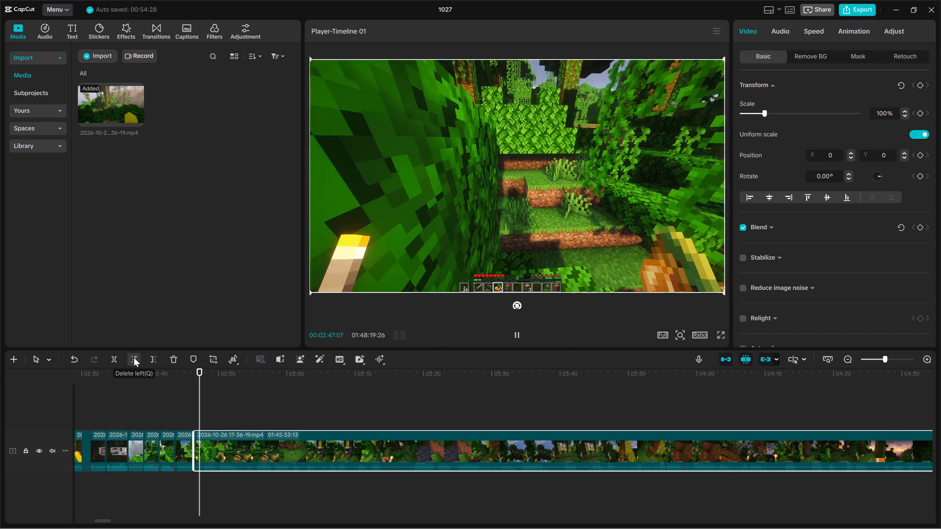
left_click(134, 357)
Replay the join at 00:02:46:13 and trim about another half second off the start of the long clip.
key("space")
key("space")
key("Up")
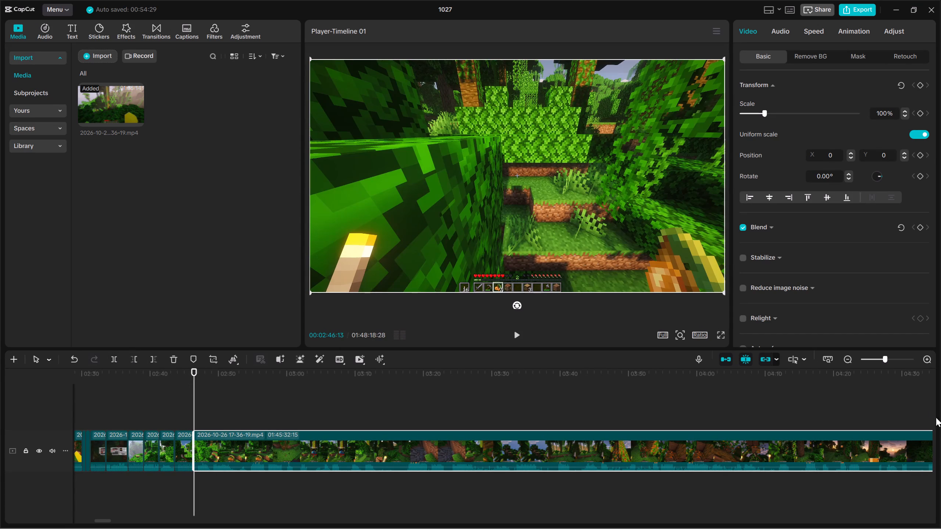
triple_click(925, 360)
key("space")
key("space")
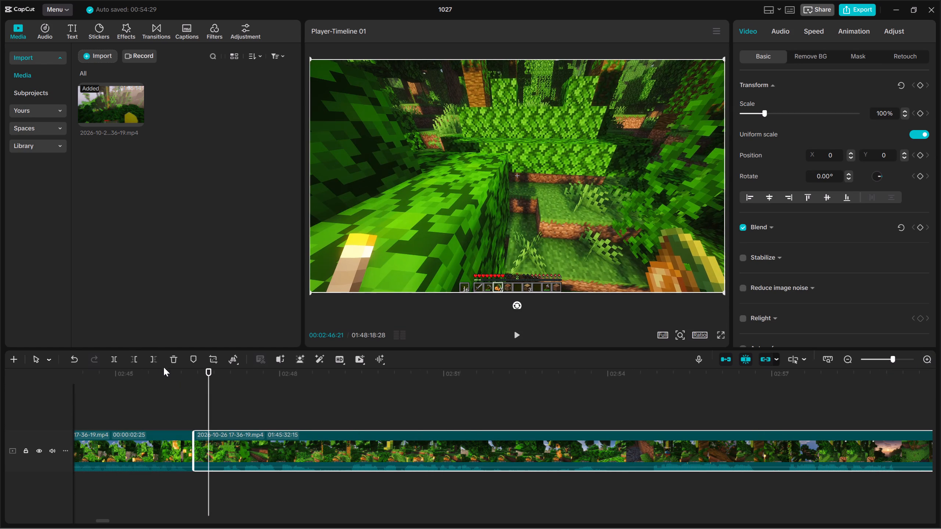
key("space")
left_click(137, 357)
Split the long clip at 00:02:48:03 and trim about 20 frames off the start of the part after it.
key("space")
key("space")
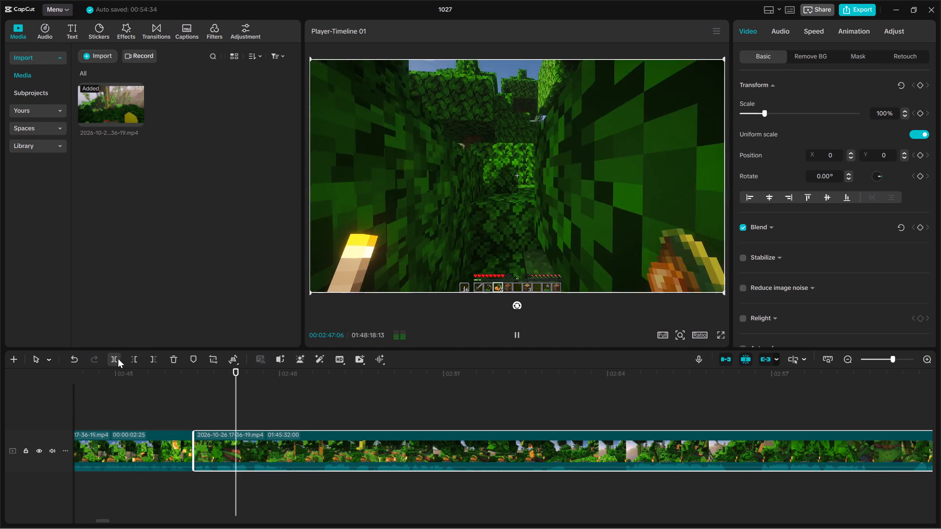
key("space")
left_click(117, 359)
key("space")
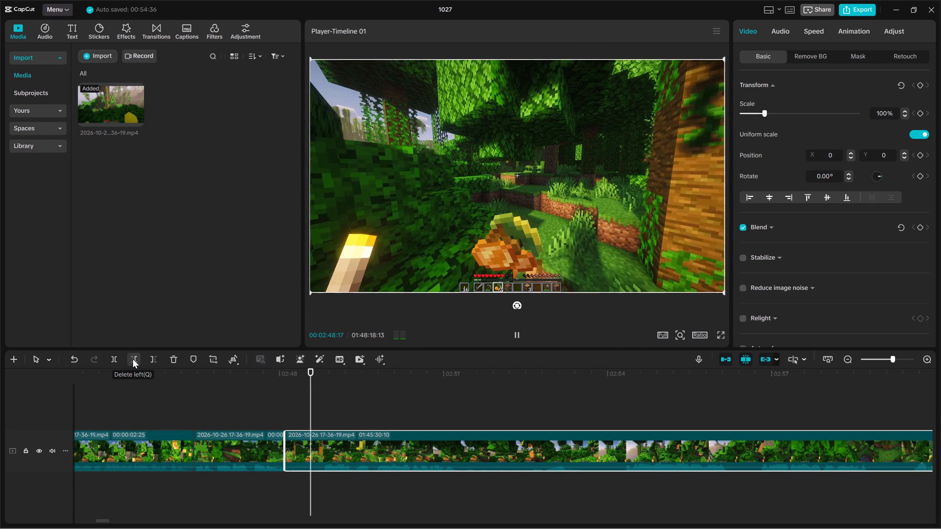
left_click(133, 359)
Split the long clip at 00:02:50:18 and trim about three seconds of walking off the start of the part after it.
key("space")
key("space")
key("space")
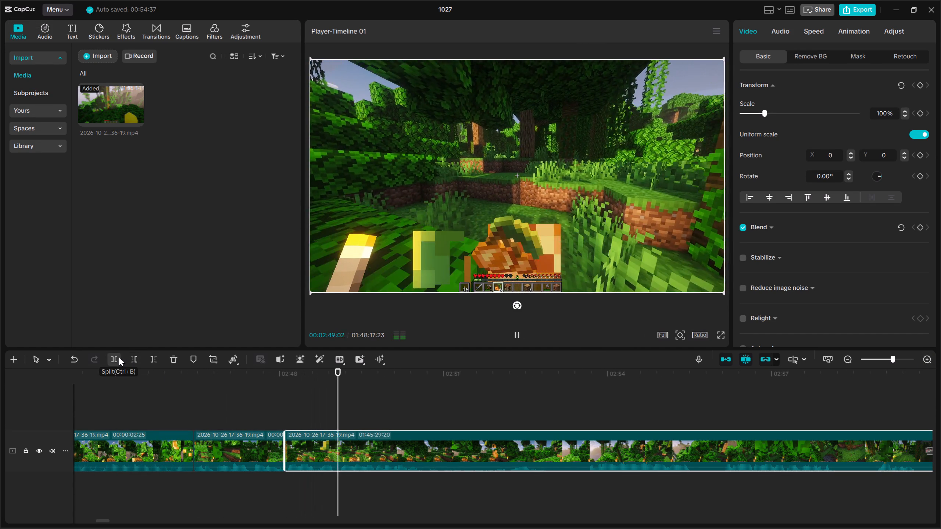
key("space")
left_click(119, 357)
key("space")
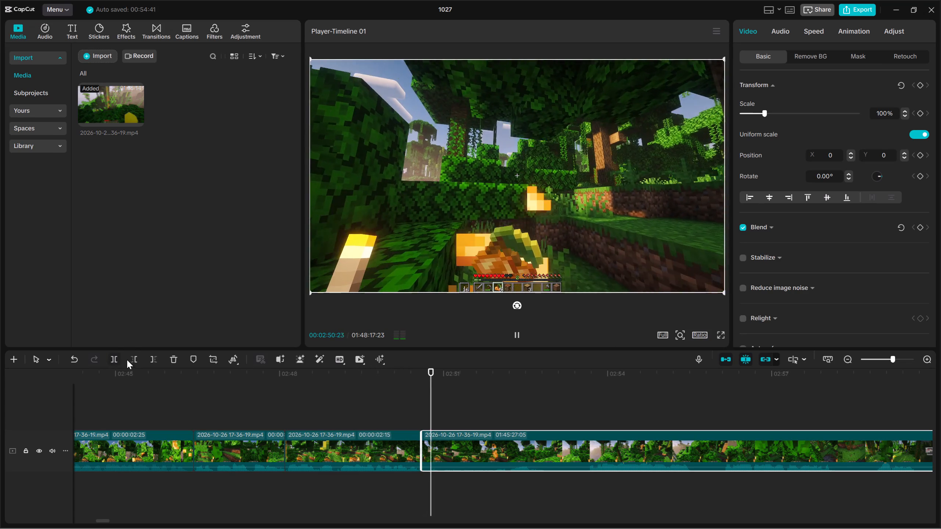
key("space")
key("space")
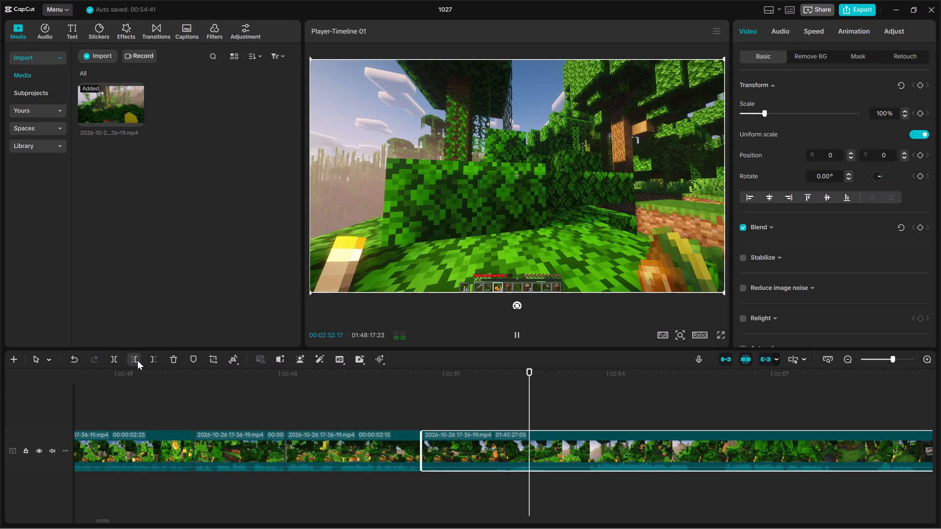
left_click(137, 361)
Split the long clip at 00:02:52:14 and trim about 18 frames off the start of the part after it.
key("space")
key("space")
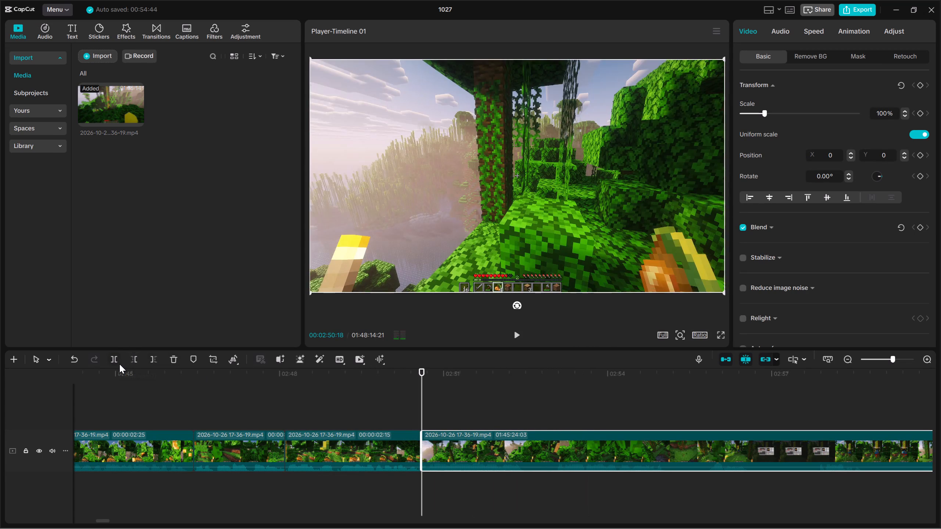
key("space")
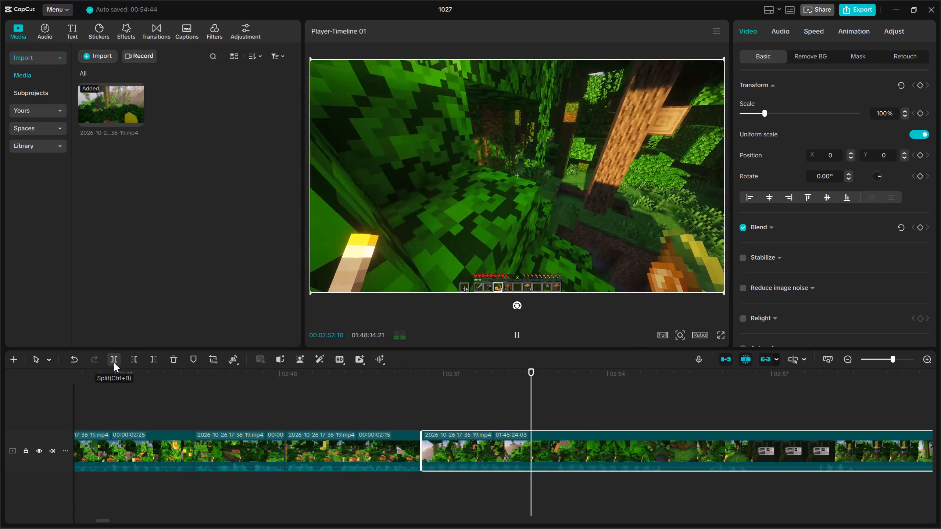
key("space")
left_click(524, 475)
left_click_drag(567, 498, 577, 432)
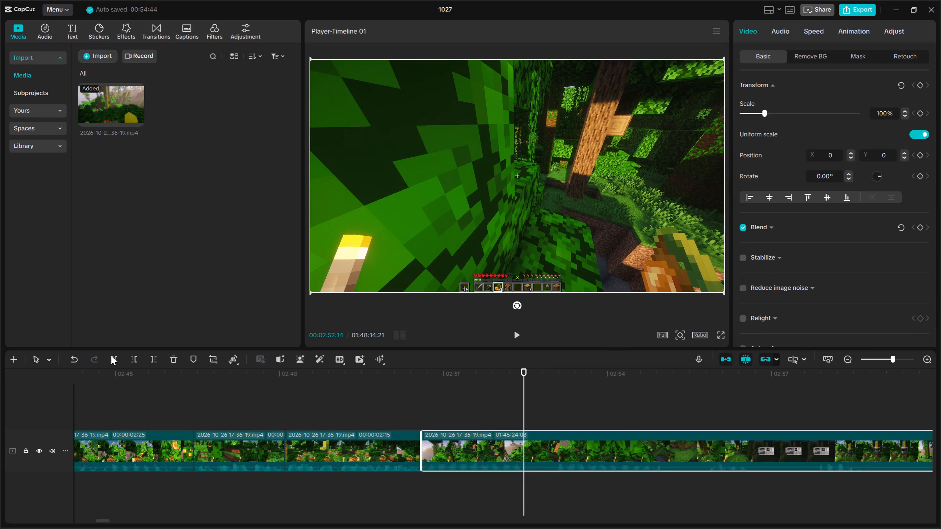
left_click(110, 356)
key("space")
left_click(133, 360)
Replay the joins at 00:02:52:14 and 00:02:50:18 several times to judge which short jungle clips are needed.
key("space")
key("space")
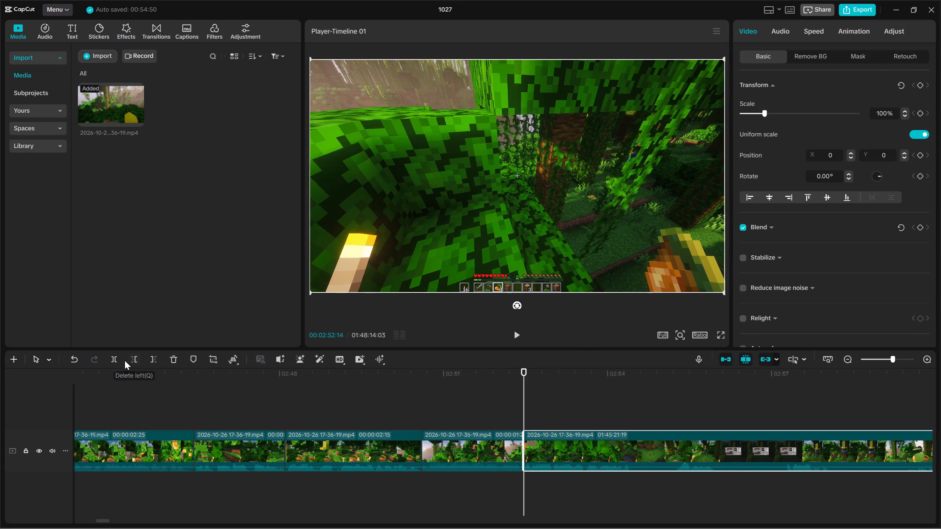
key("space")
key("Up")
key("space")
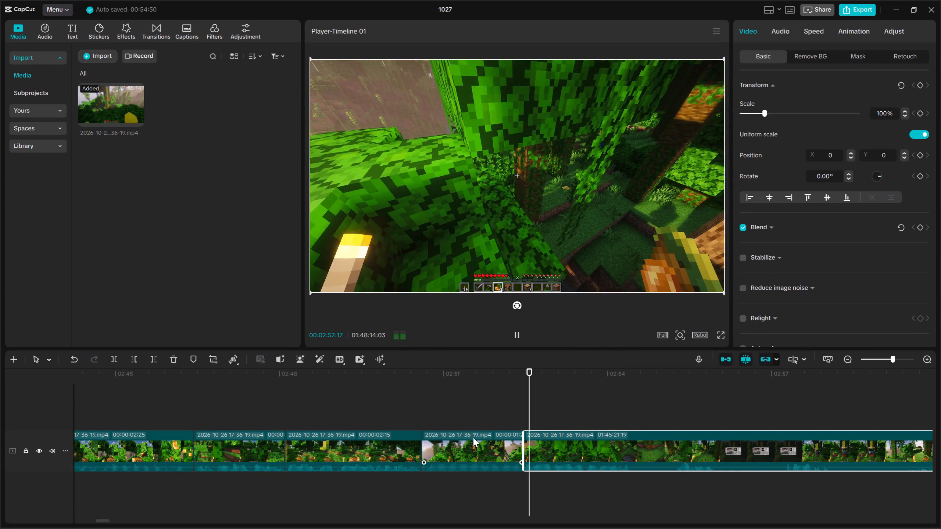
key("Up")
key("Up")
key("space")
key("Up")
left_click(479, 407)
key("Up")
key("space")
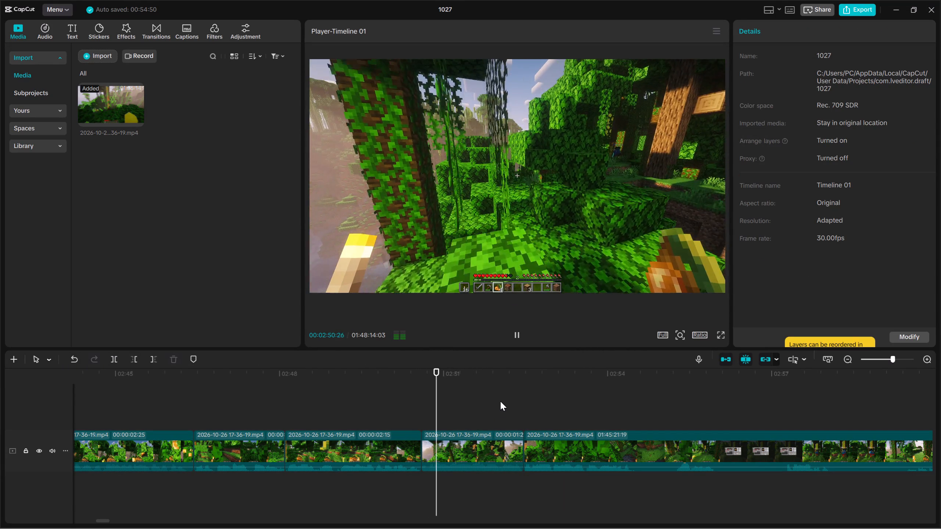
left_click(501, 399)
key("Up")
key("space")
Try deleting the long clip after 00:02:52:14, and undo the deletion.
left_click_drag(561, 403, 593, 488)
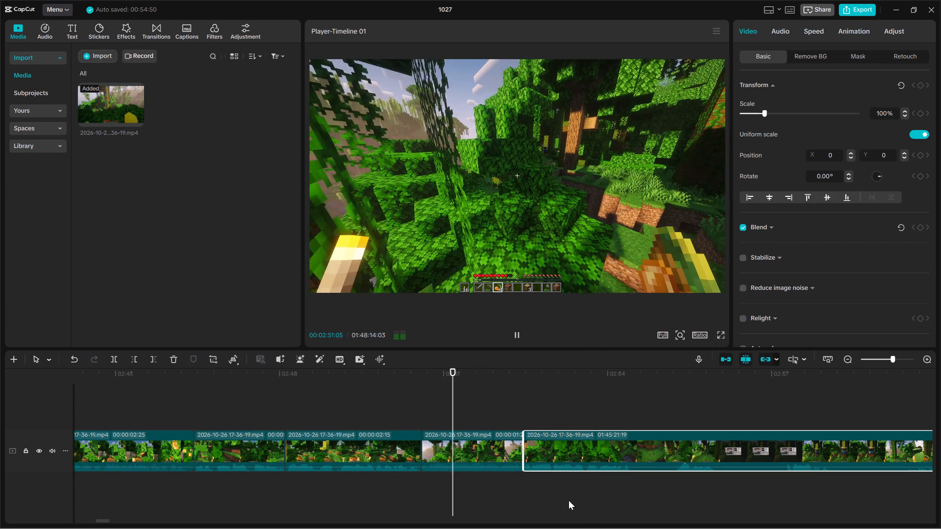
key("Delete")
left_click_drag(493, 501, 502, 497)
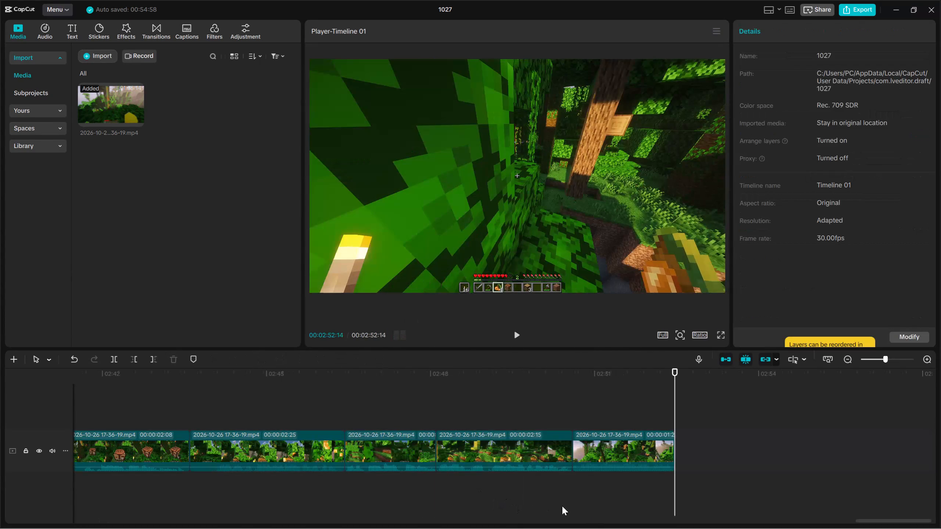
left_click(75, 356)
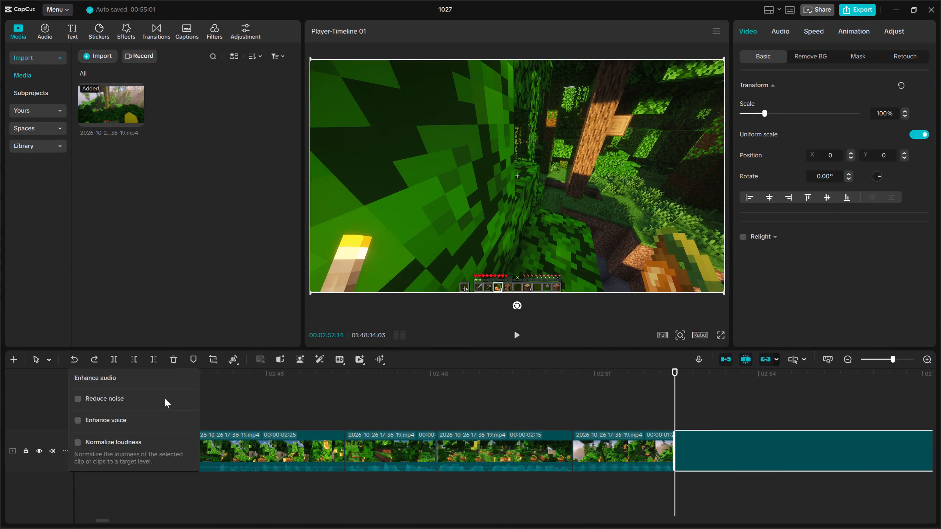
Delete the short clip between the 00:02:48:03 and 00:02:50:18 cuts and replay the resulting join.
key("Up")
left_click_drag(518, 401, 504, 528)
key("Delete")
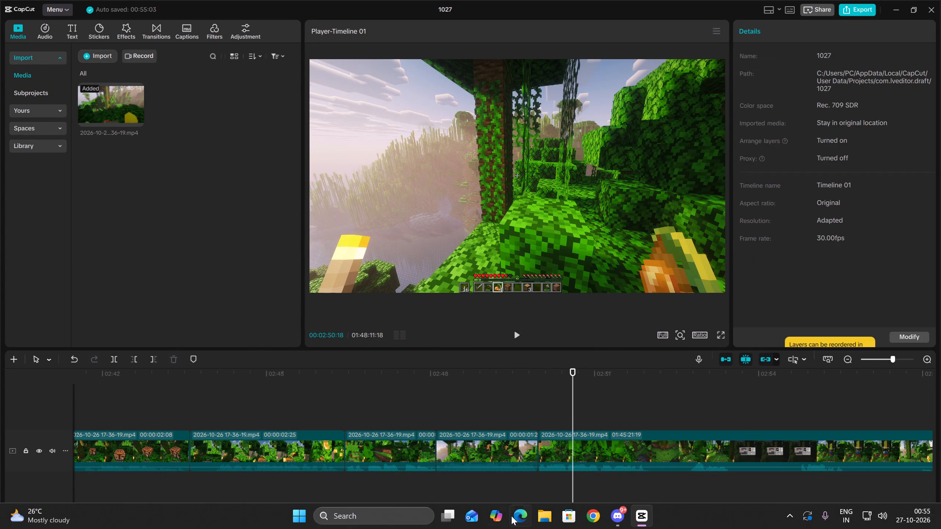
key("Up")
key("Up")
key("space")
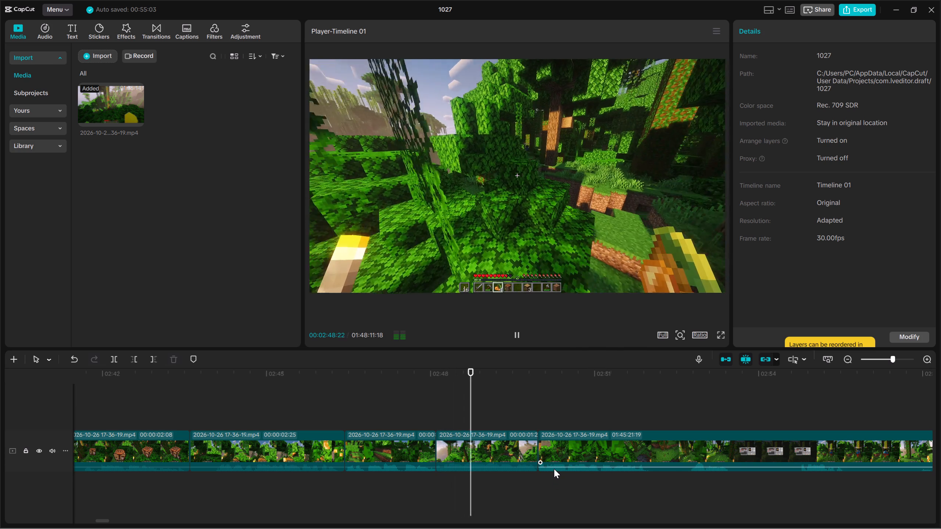
key("space")
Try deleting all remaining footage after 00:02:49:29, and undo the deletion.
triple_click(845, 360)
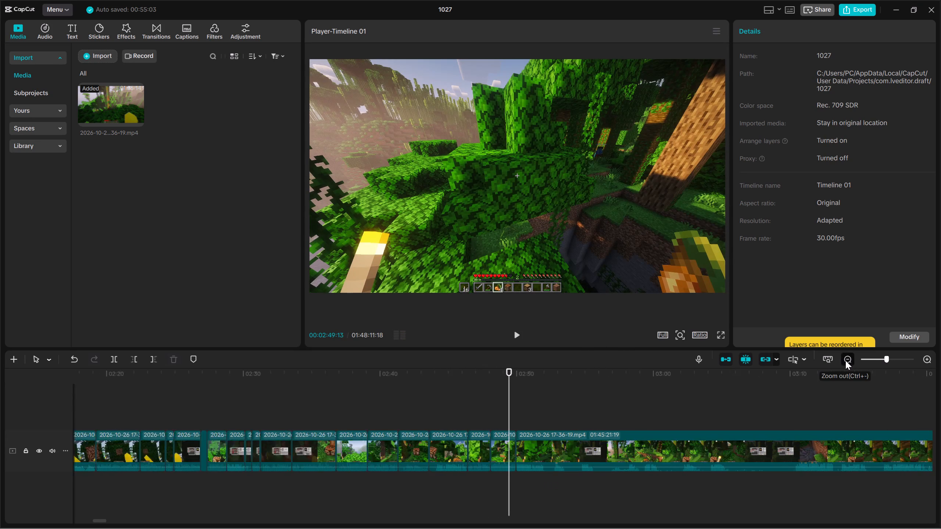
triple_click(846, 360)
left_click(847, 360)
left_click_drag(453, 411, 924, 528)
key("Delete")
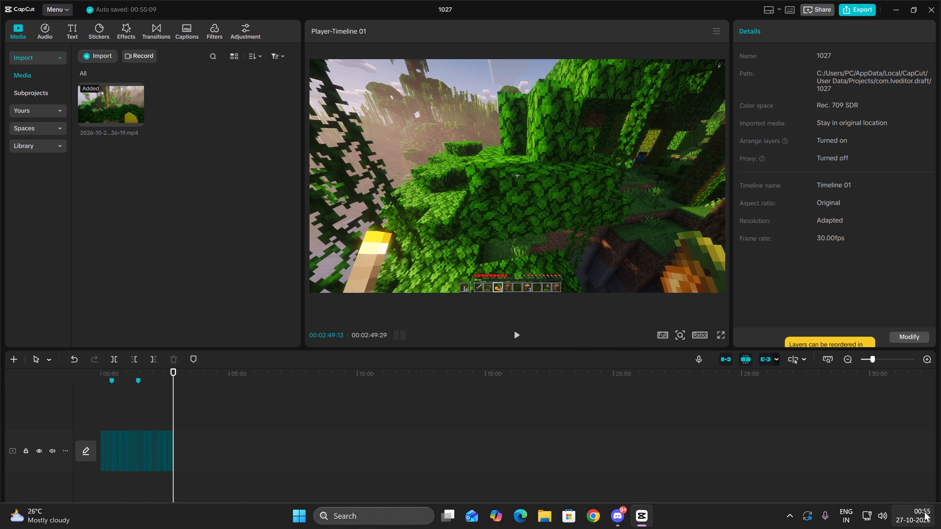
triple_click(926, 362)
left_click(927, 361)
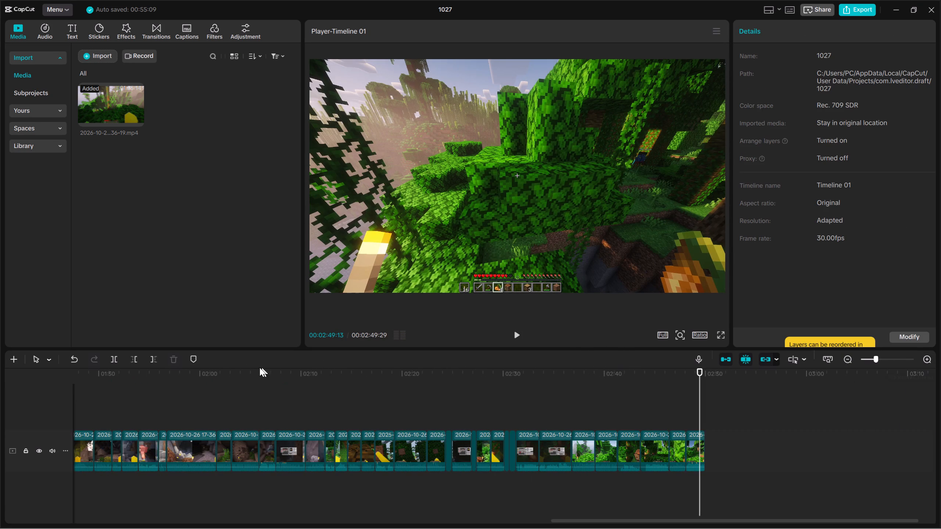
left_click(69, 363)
Replay the joins around 00:02:49:29 and delete the short jungle-walking clip between the 00:02:48:03 and 00:02:49:29 cuts.
key("space")
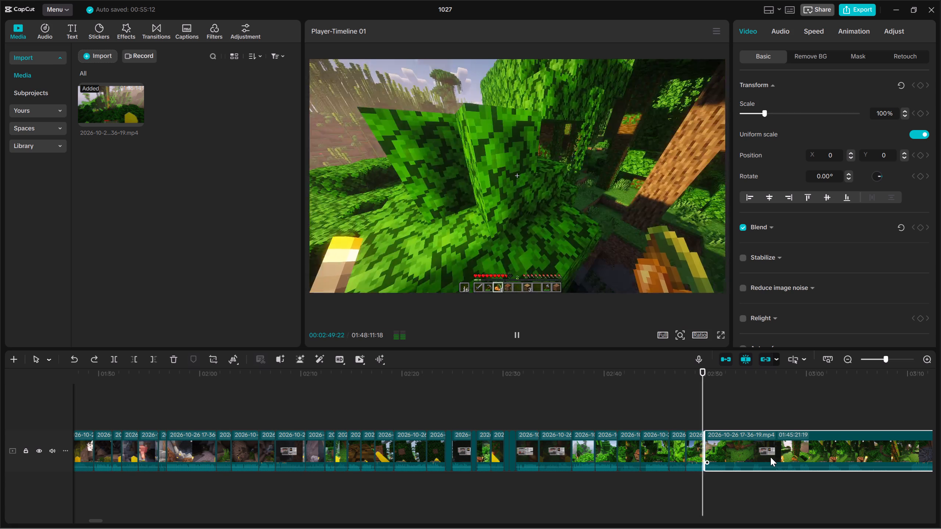
triple_click(928, 357)
key("Up")
key("space")
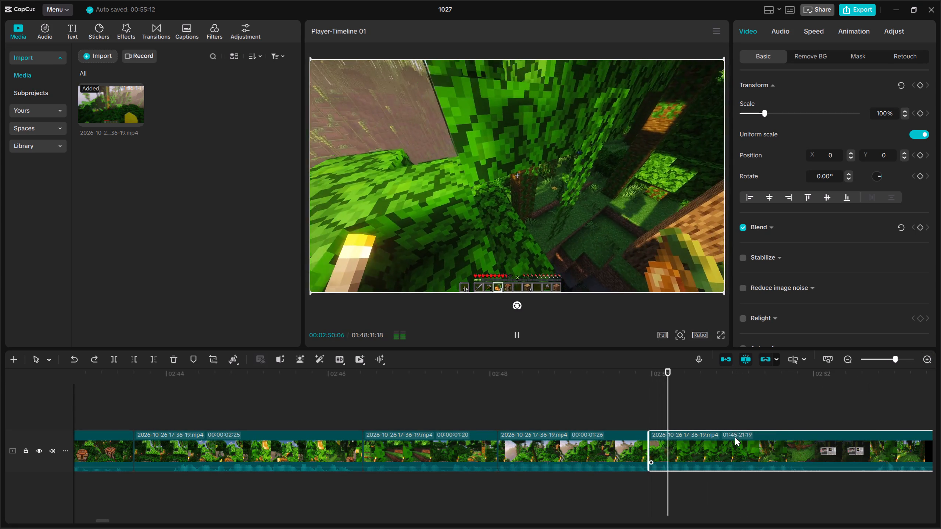
key("Up")
key("Up")
key("space")
left_click_drag(599, 410, 613, 489)
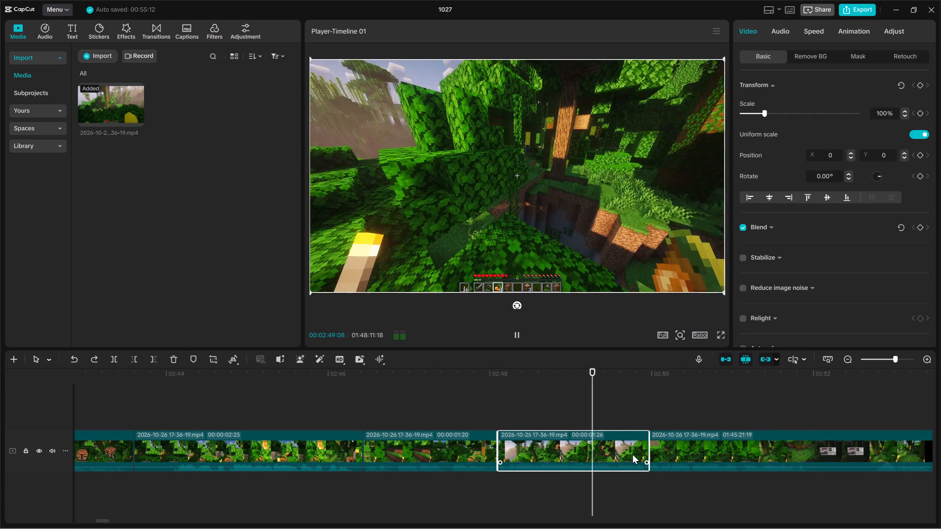
key("Up")
key("Delete")
Split the long clip at 00:02:49:29 and trim about one second off its start, up to the 00:02:50:28 frame.
key("Up")
key("Down")
left_click(634, 451)
key("space")
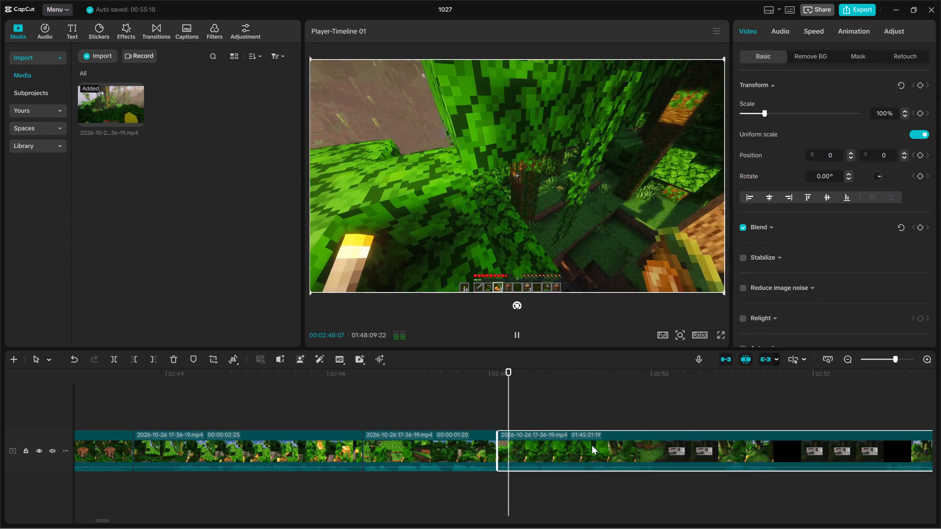
key("space")
left_click(115, 361)
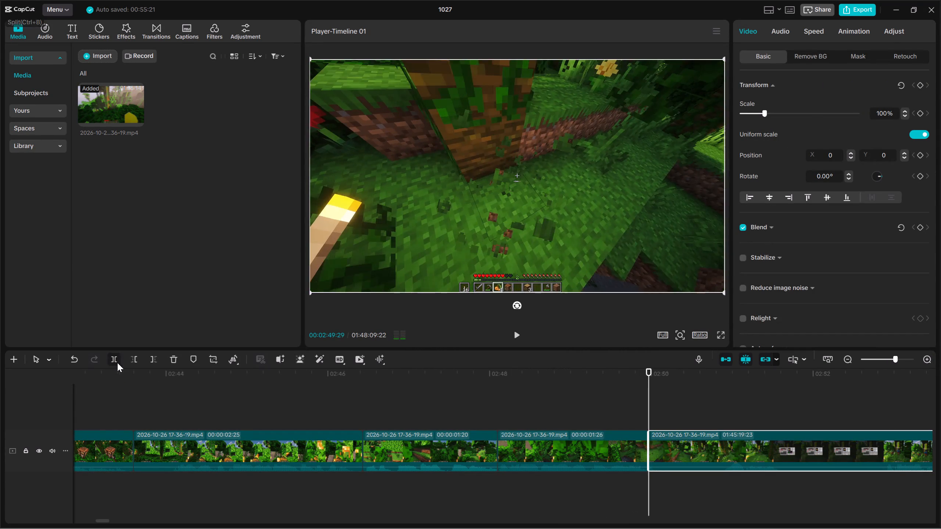
key("space")
key("space")
left_click(133, 357)
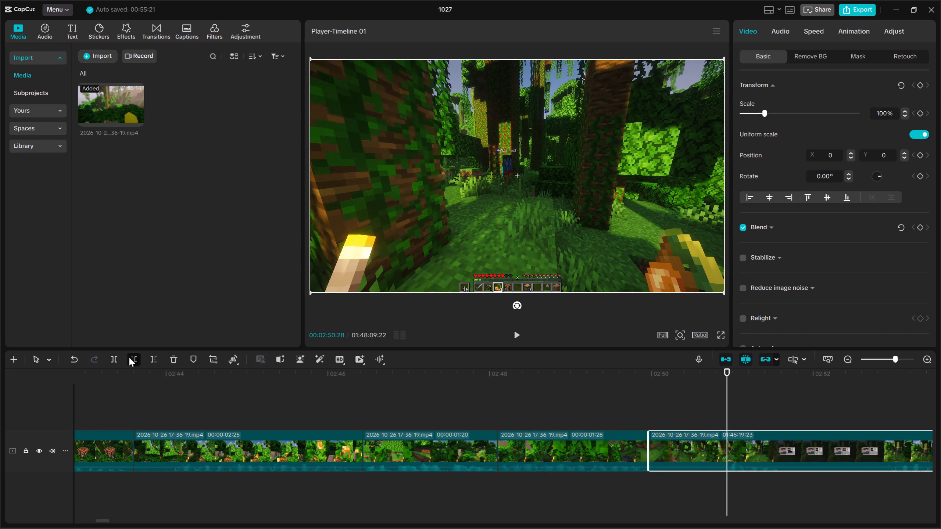
Split the long clip at about 00:02:50:21, cut the inventory-screen moment after it, and play on beside the other player.
key("space")
key("space")
left_click(110, 355)
key("space")
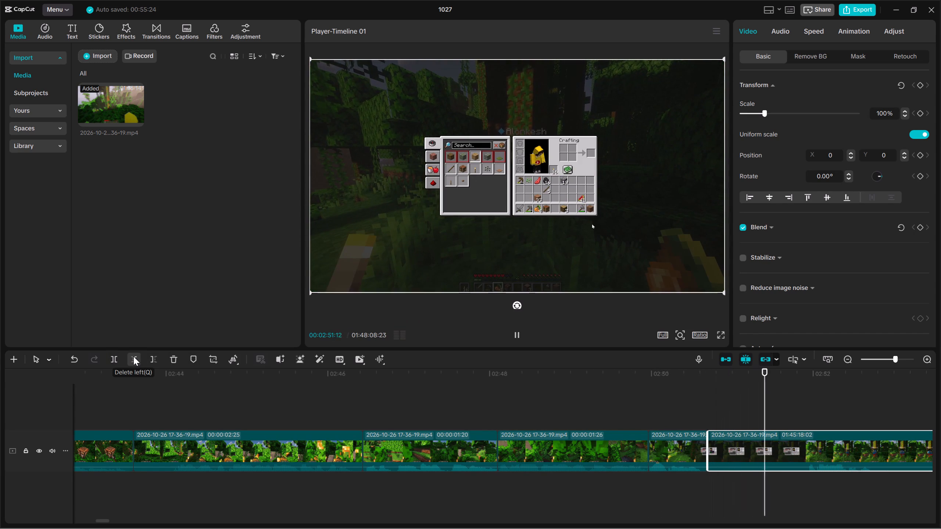
left_click(133, 356)
key("space")
key("space")
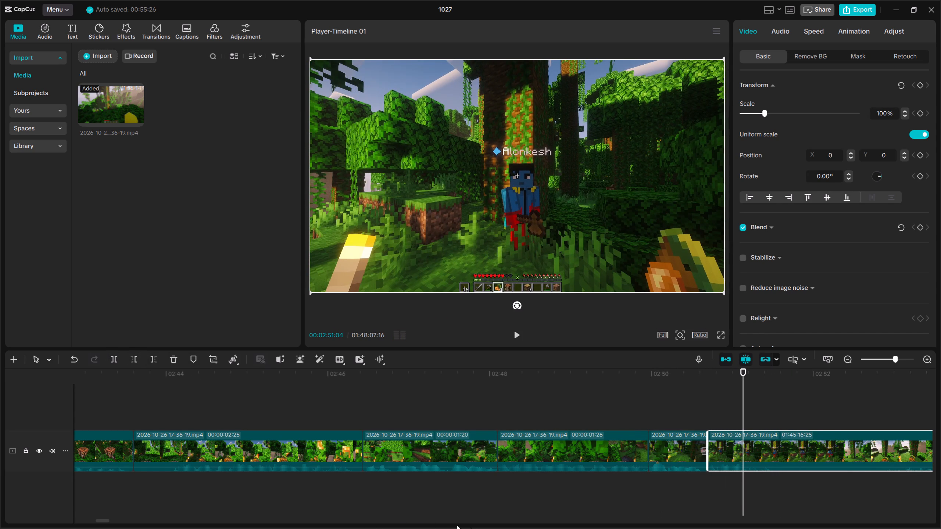
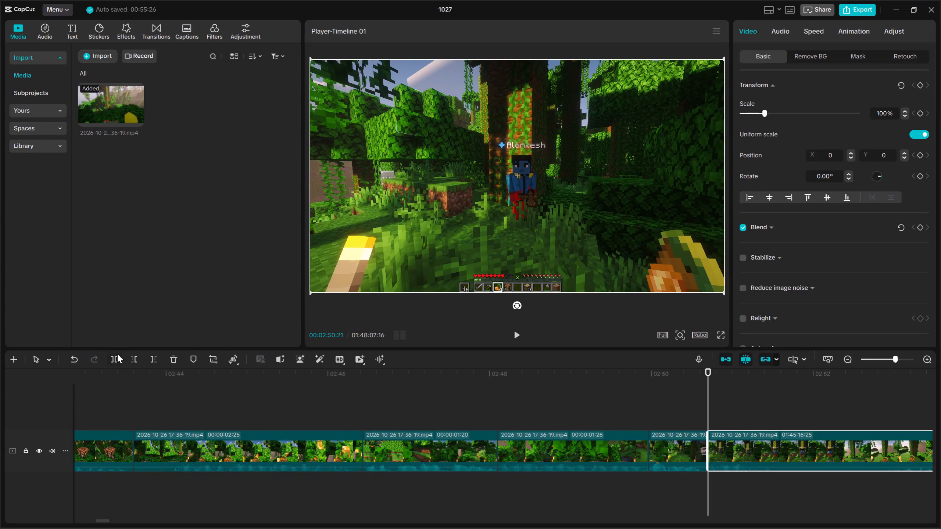
Split the long clip at about 00:02:51:17, beside the other player, and trim about 2.5 seconds off the start of the following part.
key("space")
key("space")
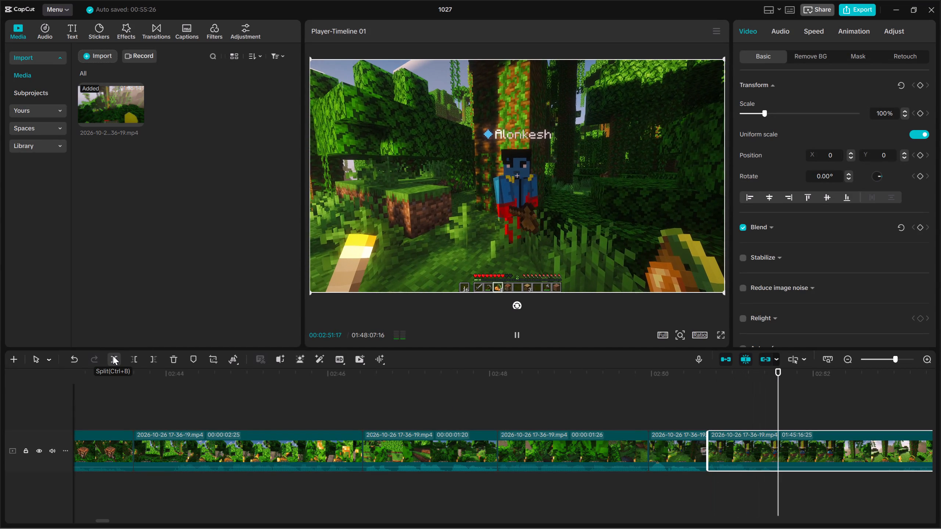
left_click(113, 356)
key("space")
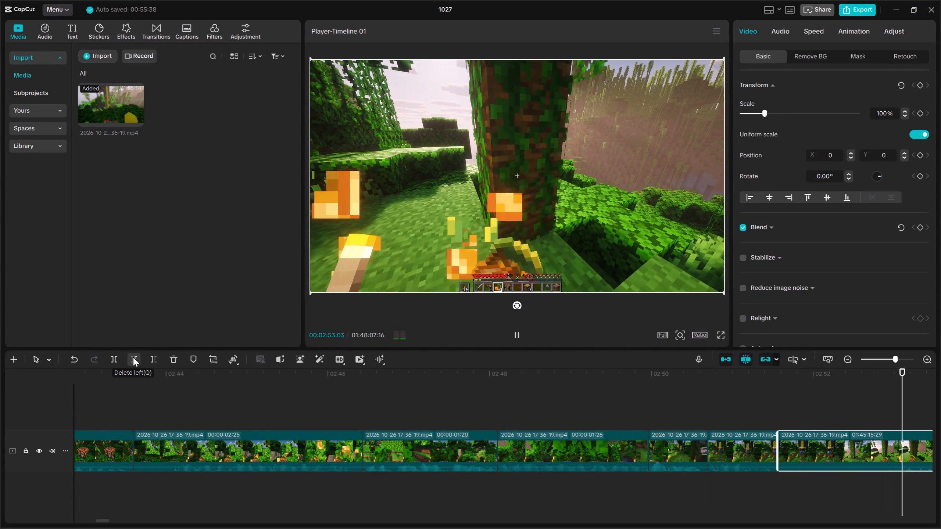
key("space")
key("space")
left_click(133, 357)
Split the long clip at about 00:02:52:02, where the crafting inventory opens, and trim the following part's start up to about 00:02:52:22.
key("space")
key("space")
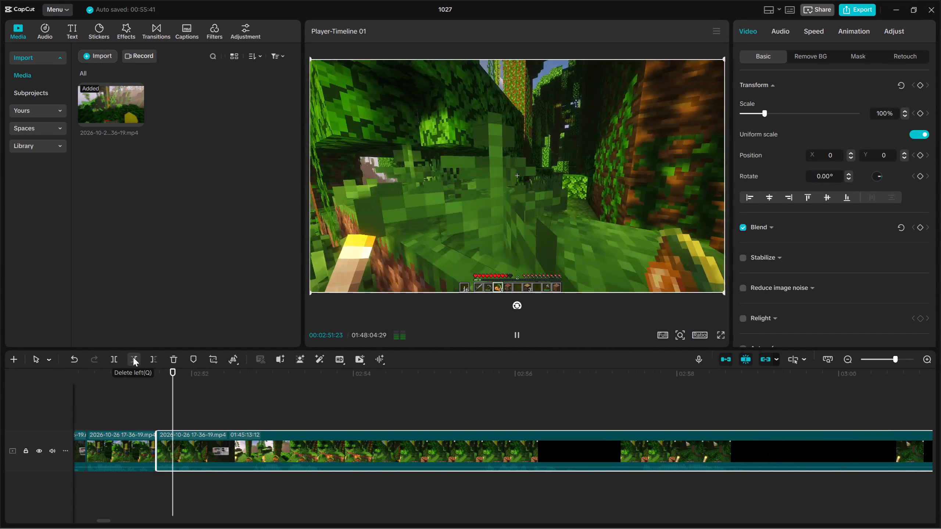
key("space")
left_click(204, 485)
left_click_drag(203, 485, 197, 486)
left_click_drag(244, 501, 254, 461)
left_click(110, 361)
key("space")
left_click(135, 359)
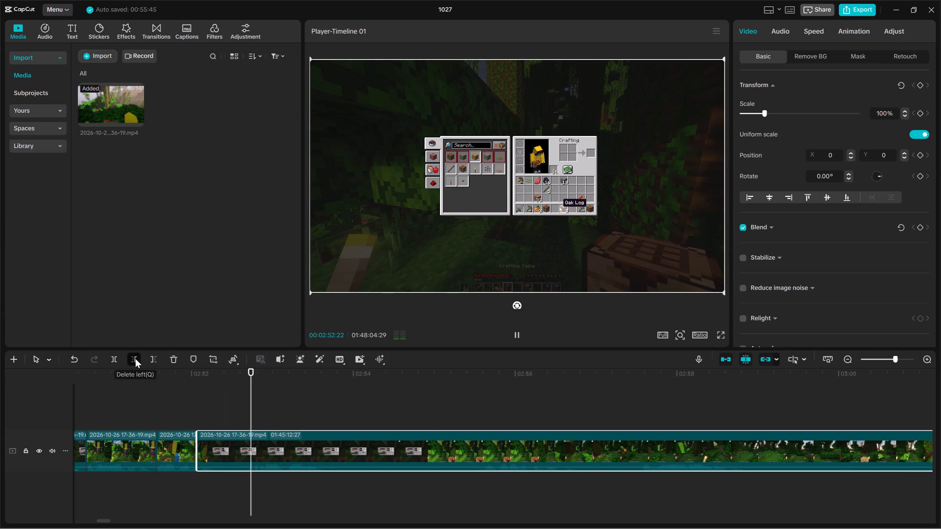
Split the long clip at 00:02:52:27 and cut two seconds of inventory-screen footage after it, up to the 00:02:54:27 frame.
key("space")
key("space")
key("space")
key("space")
left_click(112, 361)
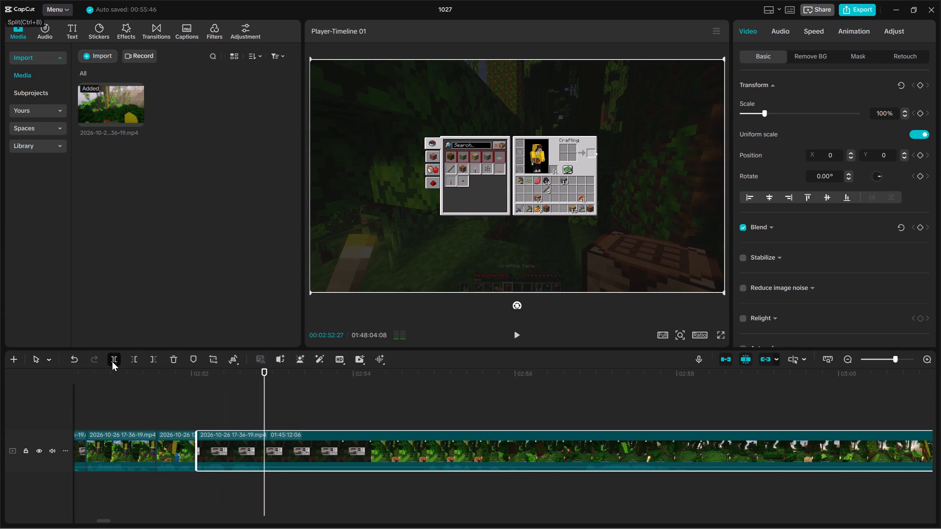
key("space")
left_click(420, 483)
left_click_drag(420, 483, 427, 483)
left_click_drag(457, 493, 471, 443)
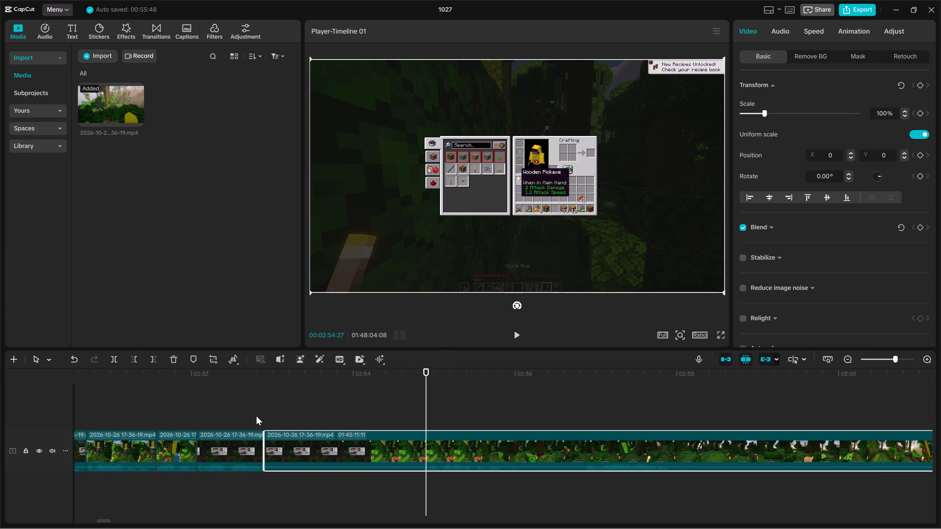
left_click(136, 363)
Split the long clip at about 00:02:54:00 and trim just under a second of jungle footage off the start of the following part.
key("space")
left_click(108, 358)
key("space")
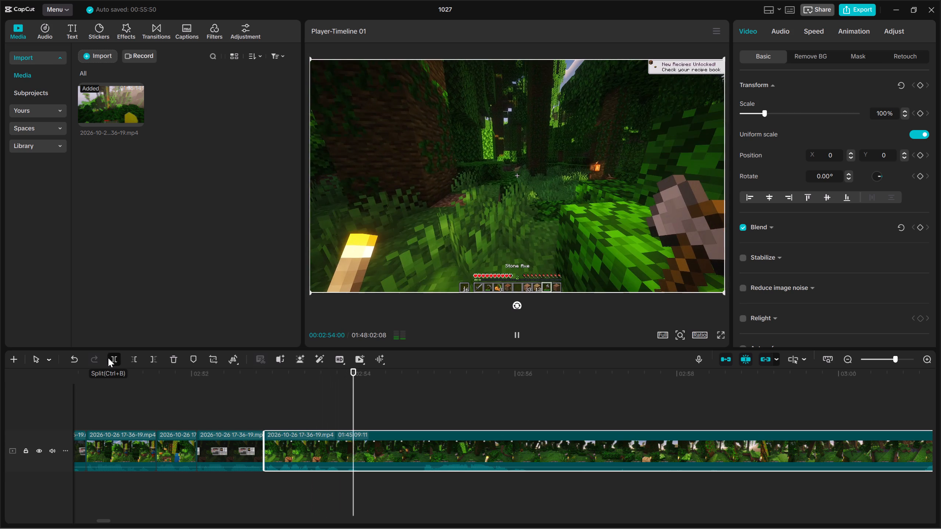
key("space")
left_click(130, 361)
Split the long clip at about 00:02:55:03 and move ahead to the 00:03:00:06 frame at the stone pit for the next cut.
key("space")
key("space")
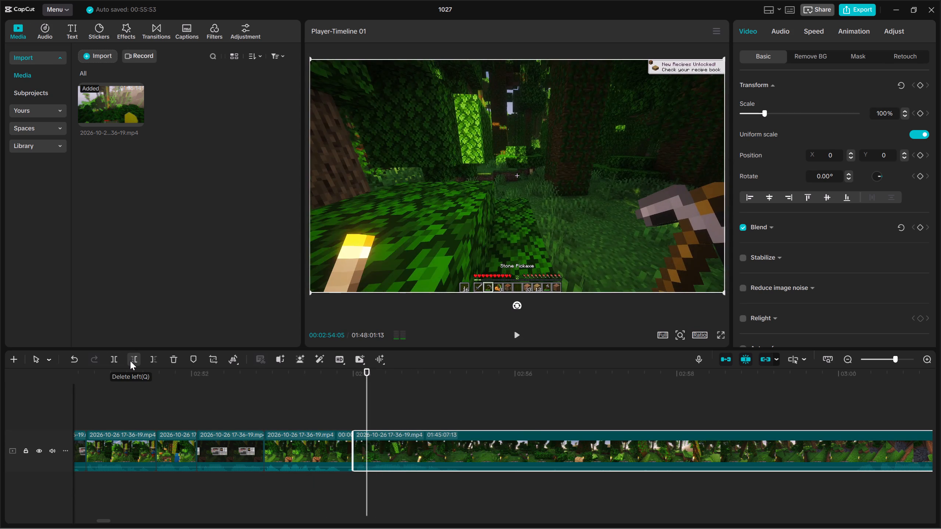
key("space")
key("space")
left_click(118, 361)
key("space")
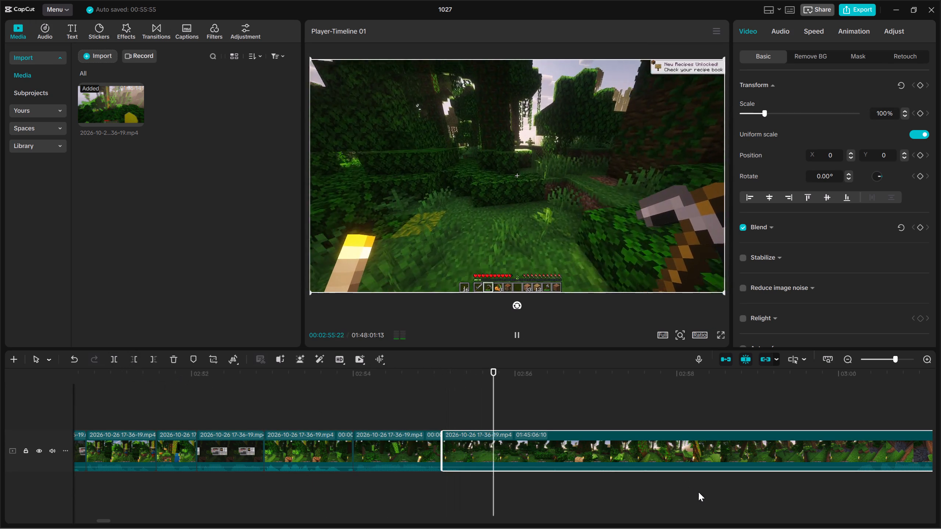
left_click(707, 497)
left_click_drag(707, 495, 854, 492)
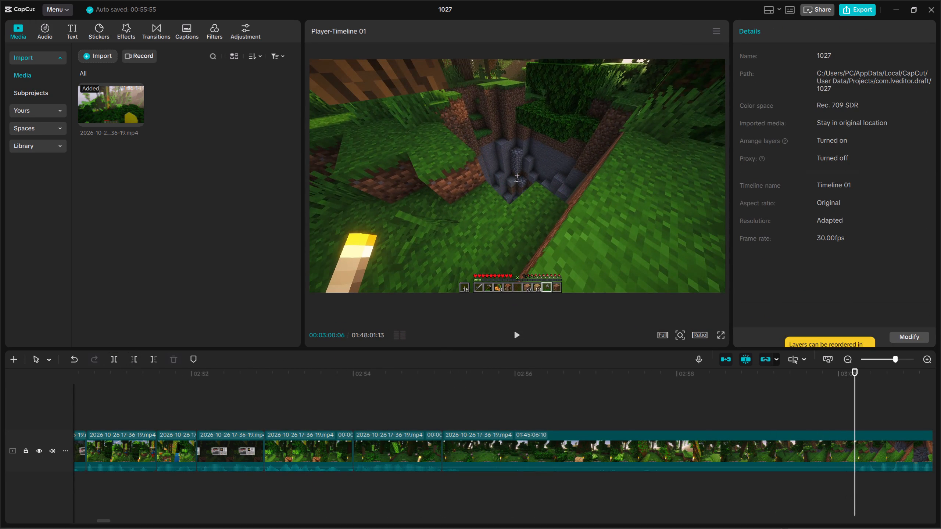
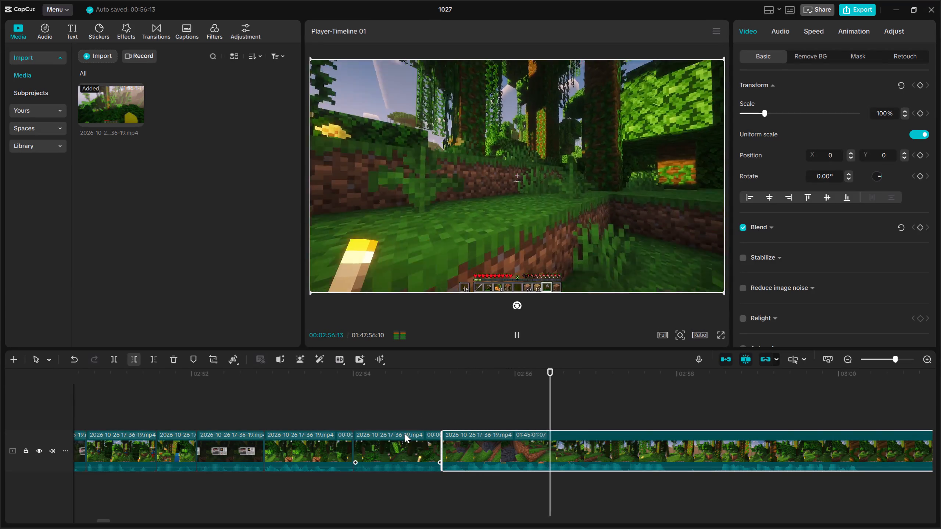
Split the long clip at 00:02:57:25 in the jungle and trim about 20 frames off the start of the following part.
key("space")
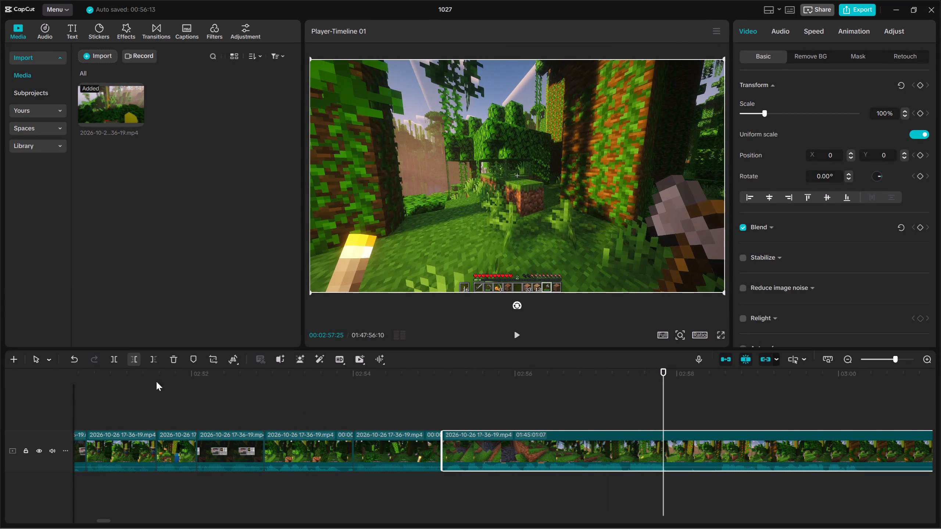
left_click(109, 357)
key("space")
left_click(131, 358)
Split the long clip again at 00:02:59:19, during the walk through the jungle grass with the axe.
key("space")
key("space")
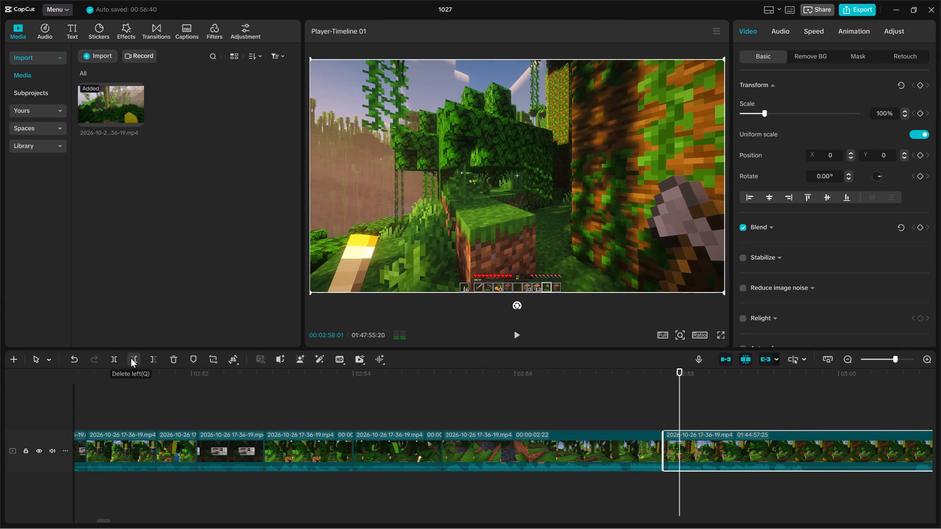
key("space")
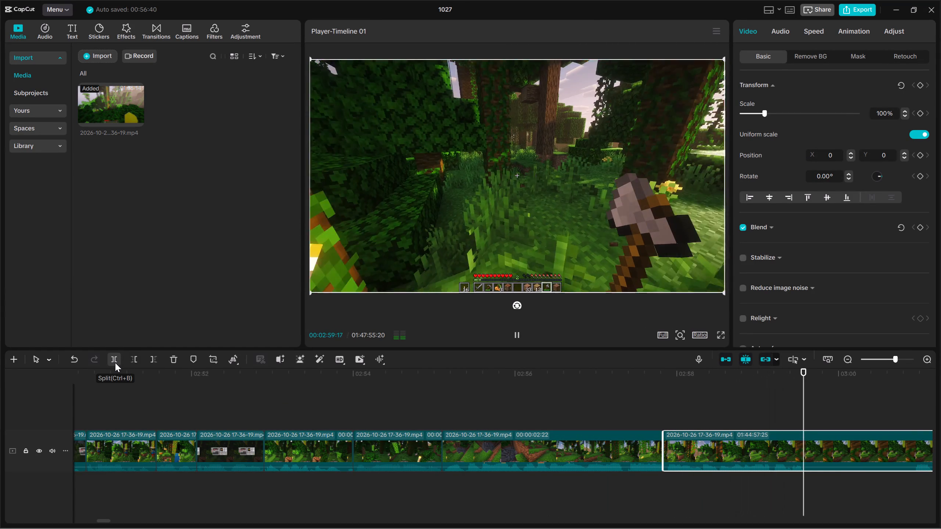
key("space")
left_click(115, 363)
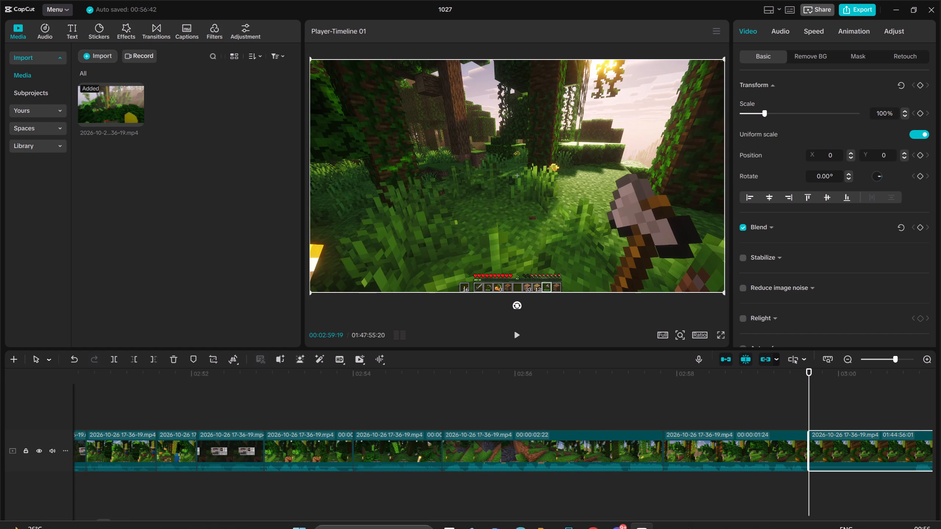
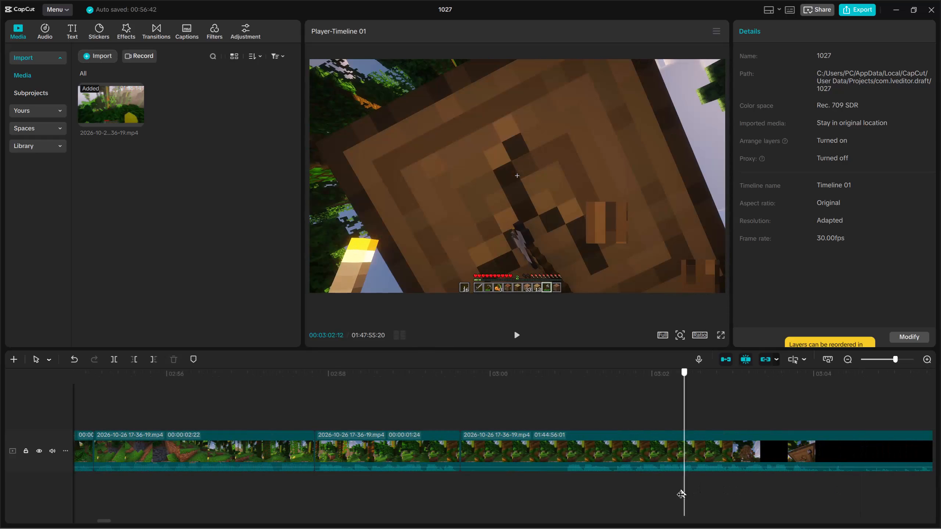
Trim the start of the long clip up to 00:03:00:28 and split it at 00:03:02:20, while the trunk is being chopped.
left_click_drag(612, 483, 627, 449)
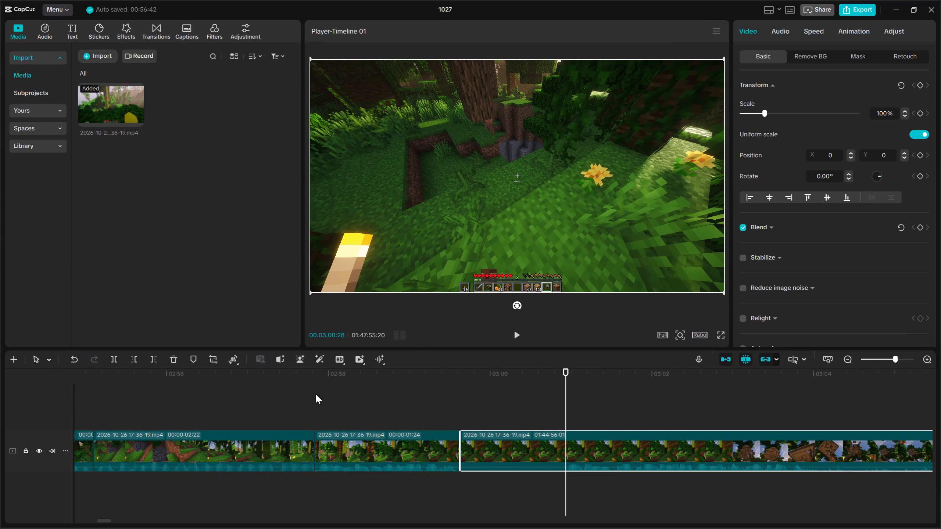
left_click(131, 360)
key("space")
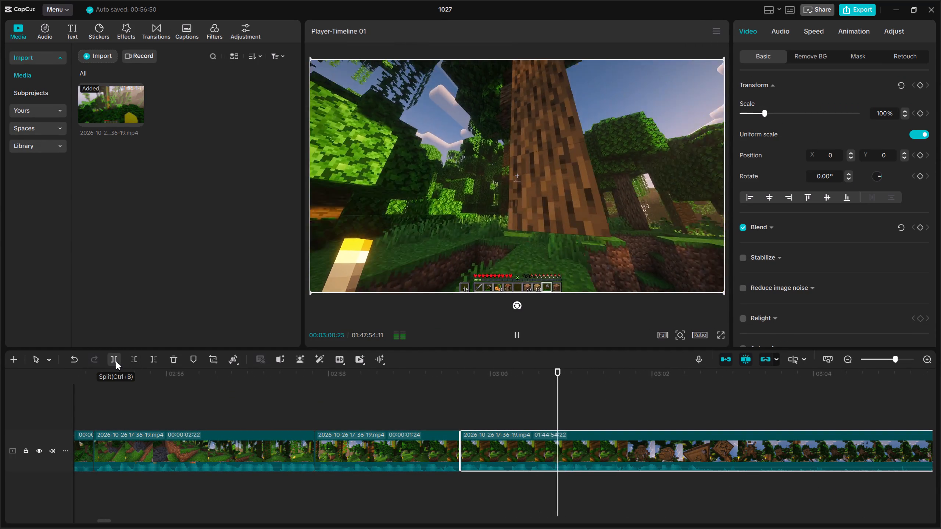
key("space")
left_click(115, 361)
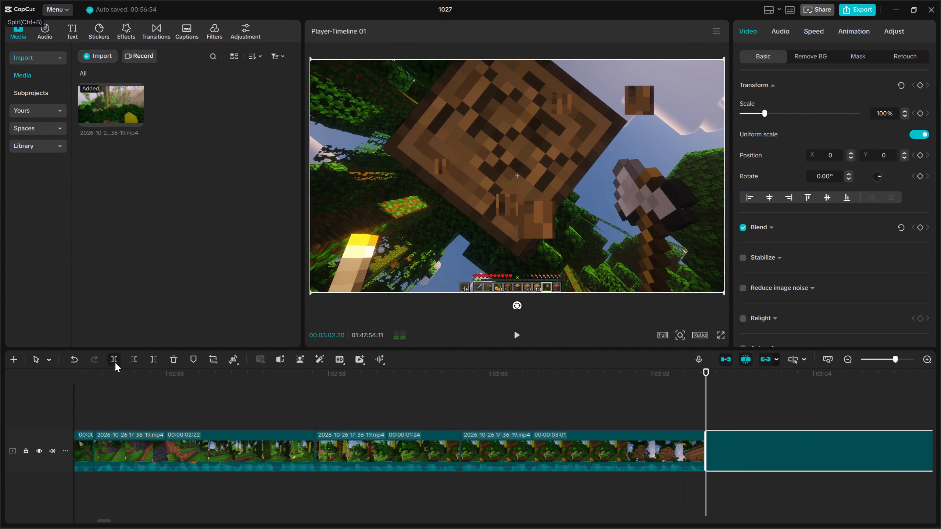
Trim about 3 seconds of chopping off the start of the following part and split it at 00:03:04:20.
key("space")
left_click_drag(849, 485, 848, 503)
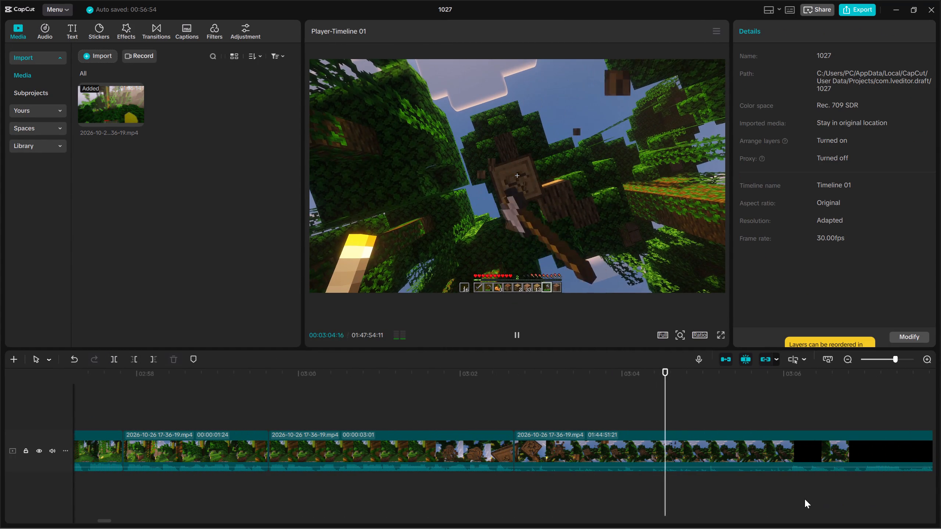
left_click(784, 477)
left_click_drag(844, 517, 836, 412)
left_click(130, 360)
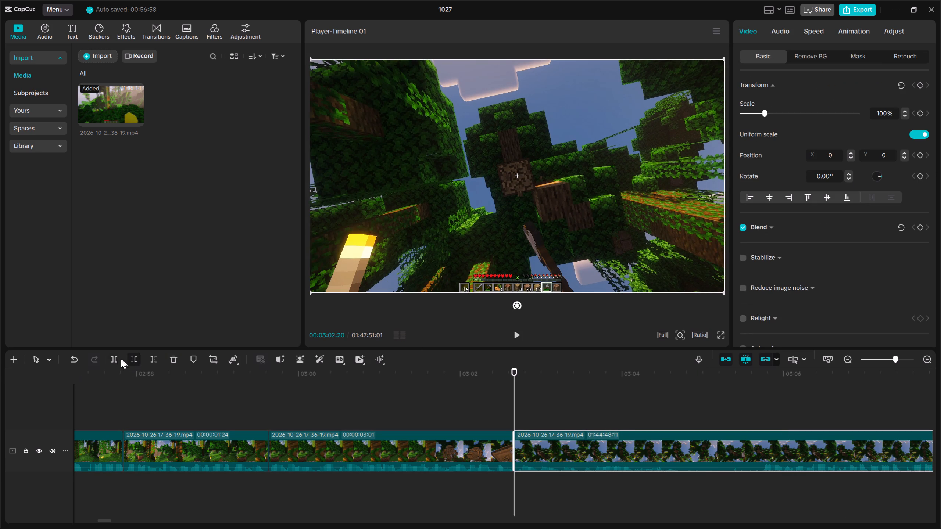
key("space")
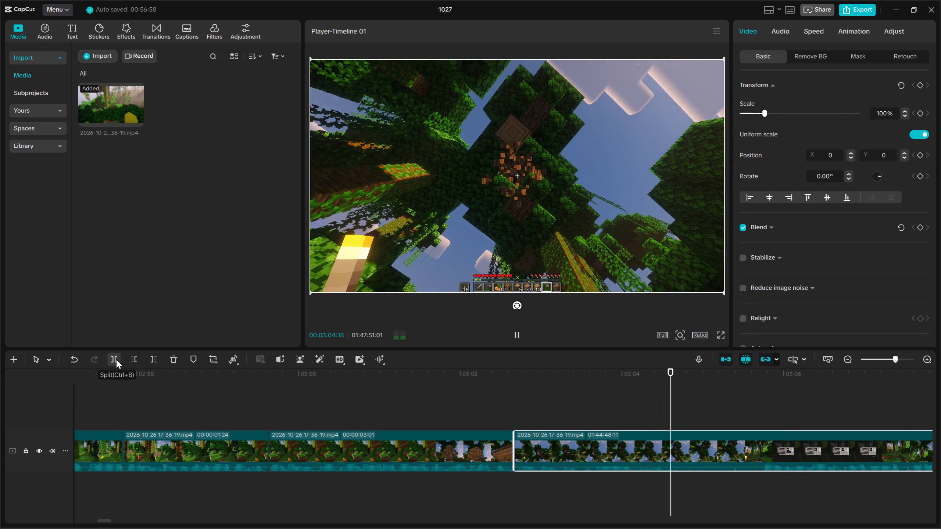
key("space")
left_click(116, 359)
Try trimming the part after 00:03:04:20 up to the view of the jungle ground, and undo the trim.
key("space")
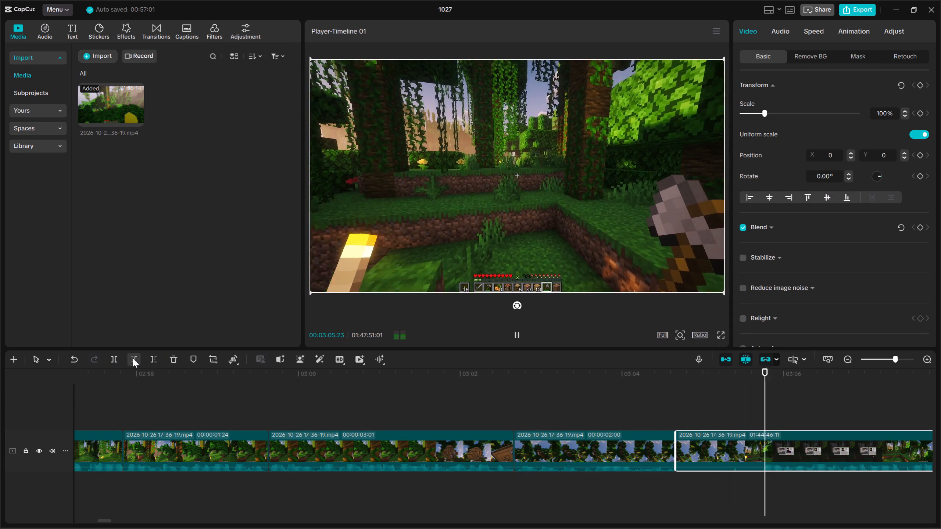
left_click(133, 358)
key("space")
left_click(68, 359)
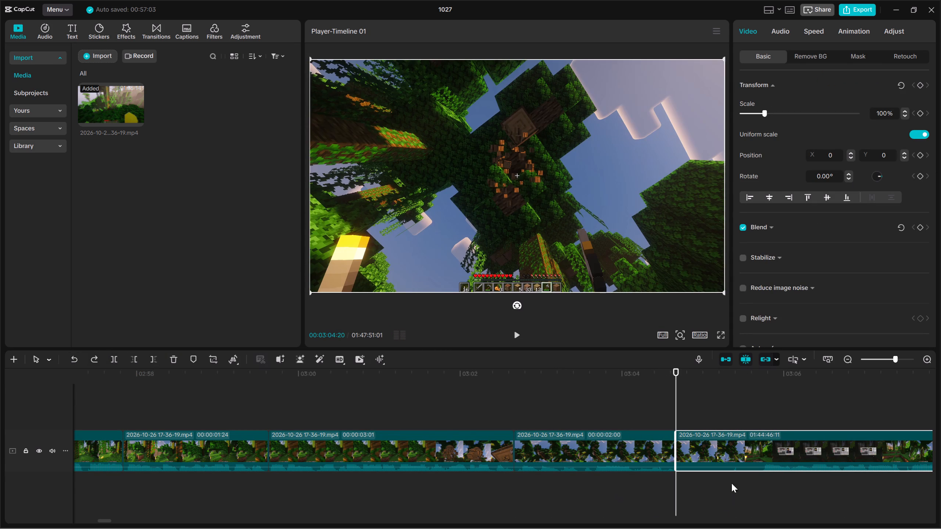
Trim about 1 second off the start of the part after 00:03:04:20 and split it at 00:03:07:16.
left_click(760, 476)
left_click_drag(794, 493, 796, 429)
left_click(133, 361)
key("space")
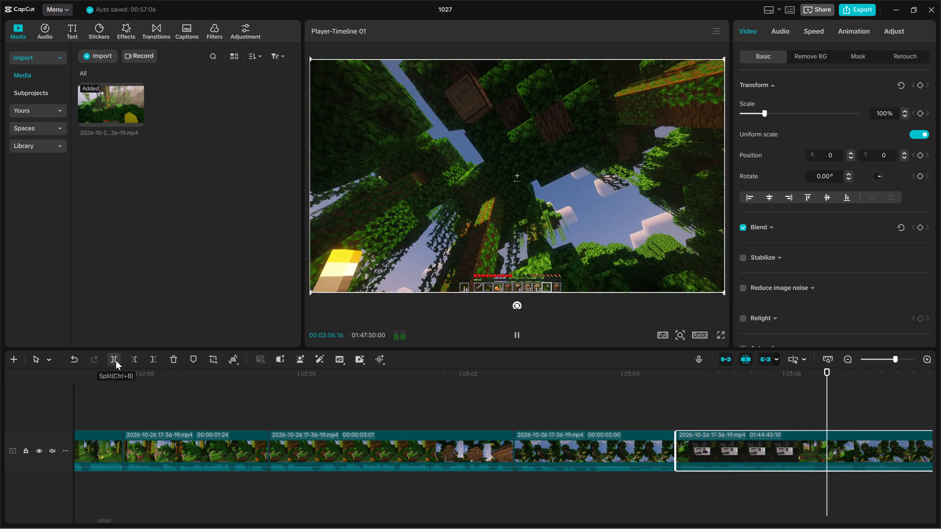
key("space")
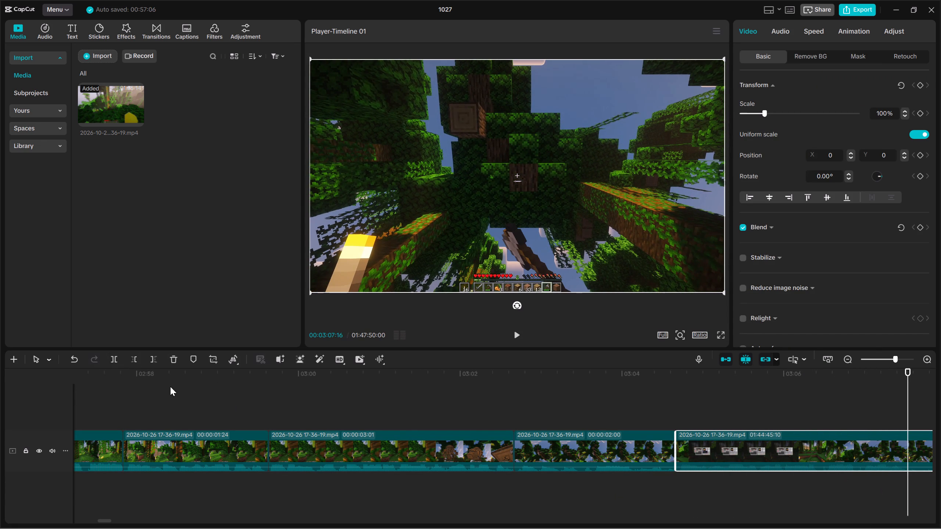
left_click(114, 363)
Trim the start of the following part up to 00:03:10:23 and split it at 00:03:09:01, on the approach to the vine-covered tree.
key("space")
key("space")
key("space")
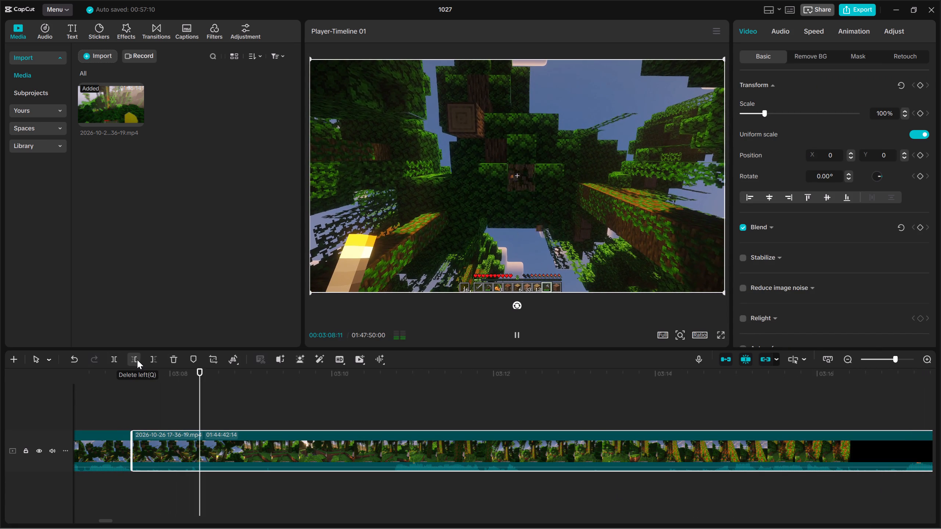
left_click(395, 476)
left_click_drag(421, 499, 436, 422)
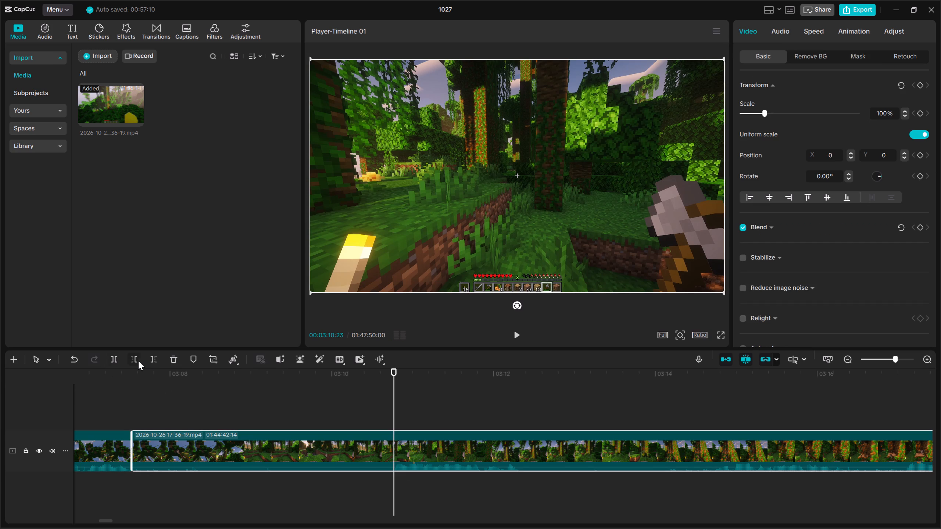
left_click(137, 361)
key("space")
key("space")
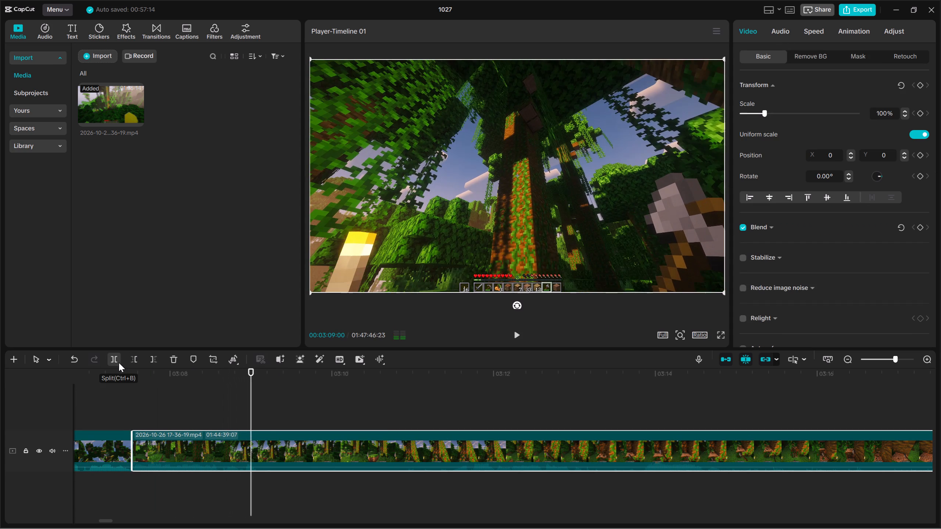
left_click(119, 363)
left_click(78, 363)
left_click_drag(248, 398, 254, 396)
left_click_drag(293, 391, 297, 487)
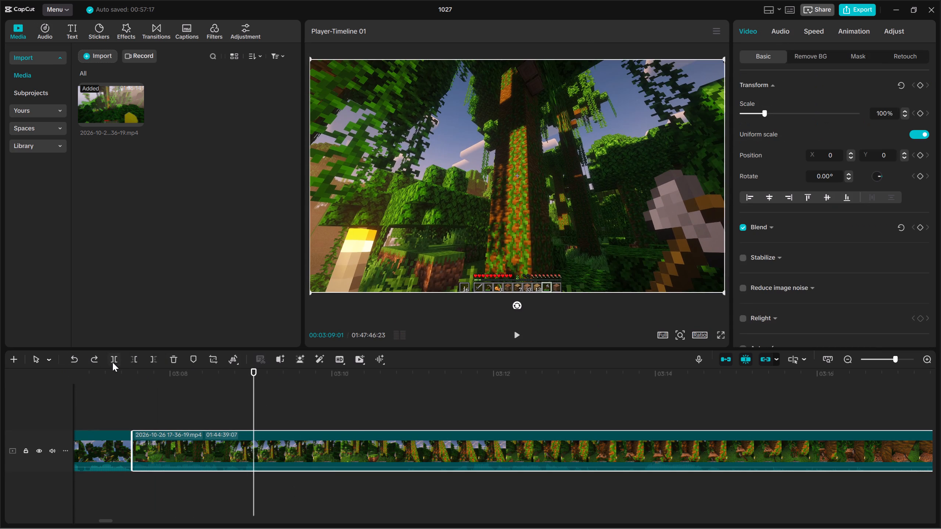
left_click(112, 362)
Trim about 2 seconds off the start of the vine-covered tree part and split it to leave a 00:00:01:24 chopping clip.
key("space")
left_click(468, 479)
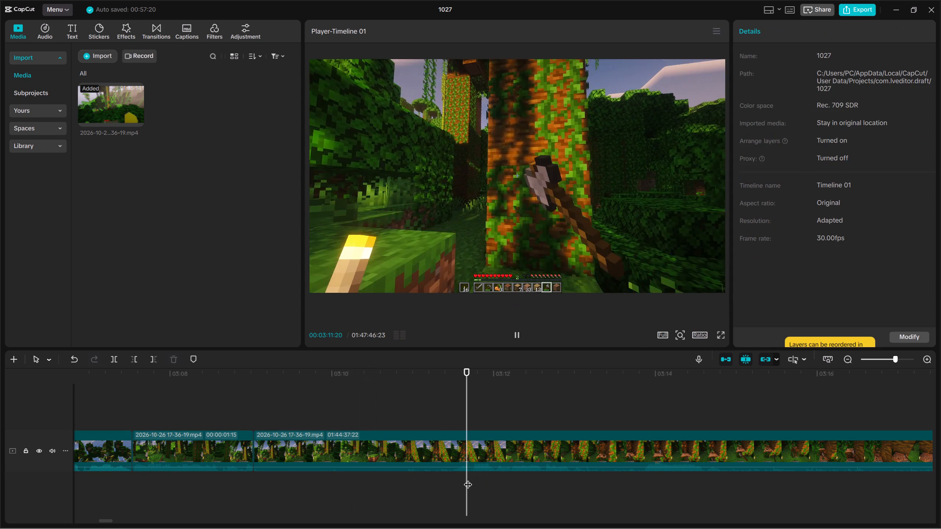
left_click_drag(468, 479, 440, 478)
left_click_drag(495, 494, 492, 450)
left_click(134, 360)
key("space")
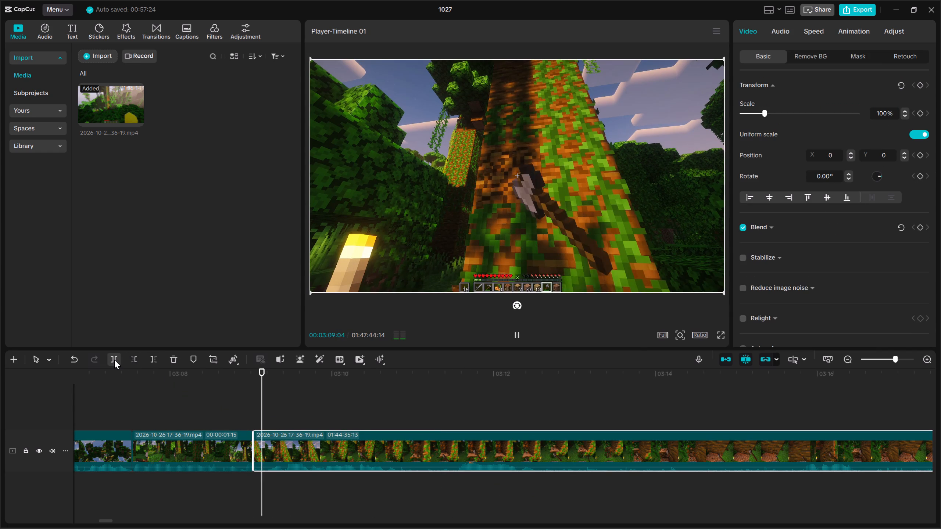
key("Up")
key("space")
key("space")
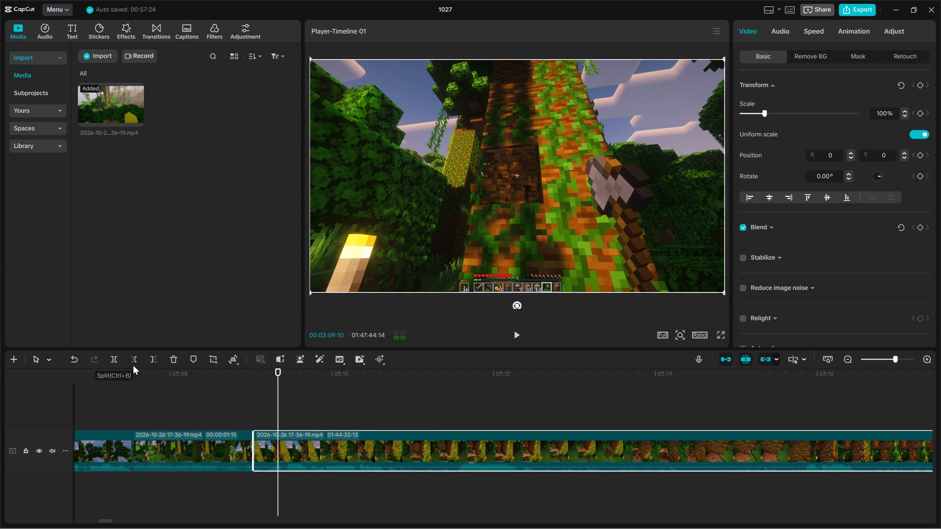
key("Up")
key("space")
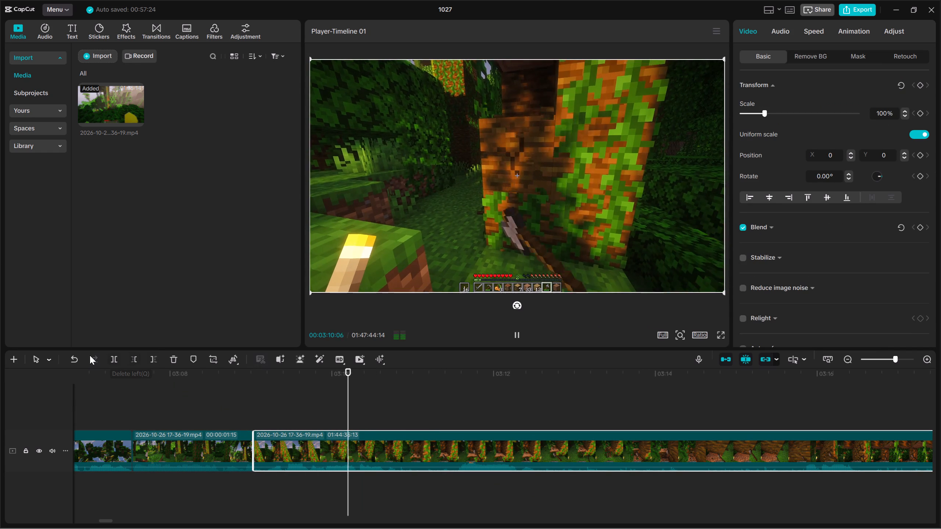
key("space")
left_click(114, 357)
Trim about 26 frames off the start of the remaining chopping footage and split it at 00:03:11:13.
key("space")
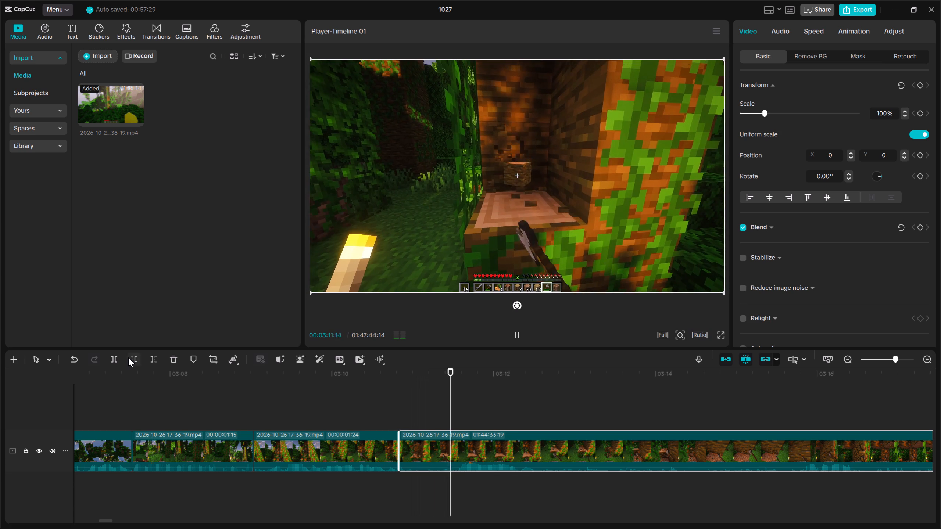
left_click(128, 357)
key("space")
key("space")
left_click(114, 356)
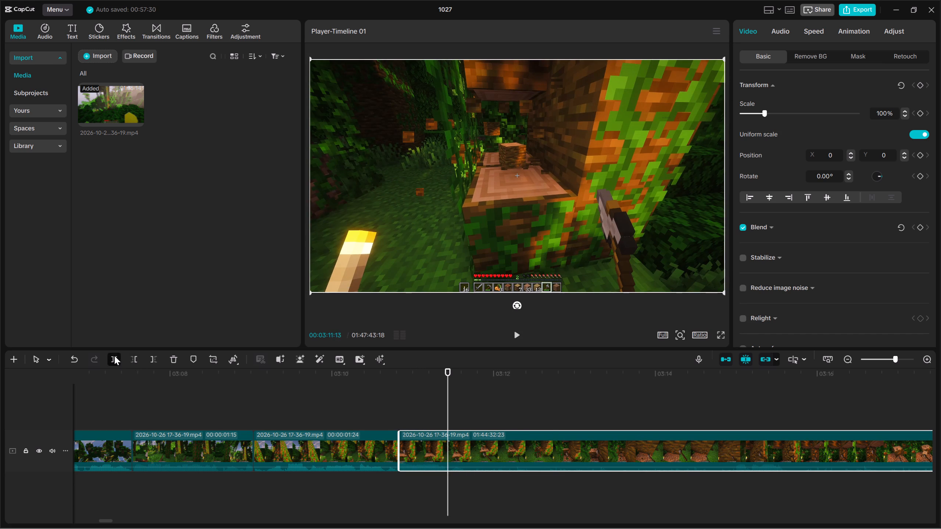
Trim the start of the following part up to 00:03:15:00 and split it at 00:03:12:01, as the trunk block breaks.
key("space")
left_click(736, 482)
left_click_drag(777, 500, 776, 440)
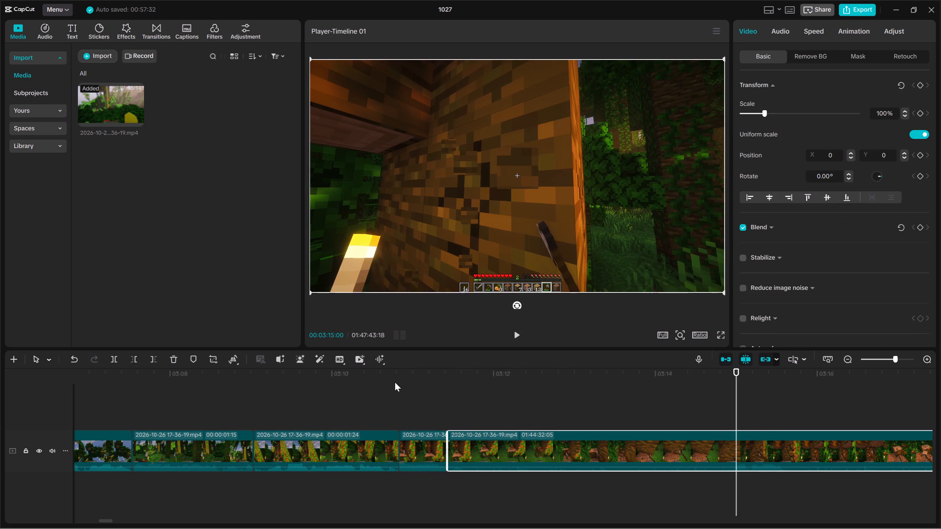
left_click(137, 361)
key("space")
key("space")
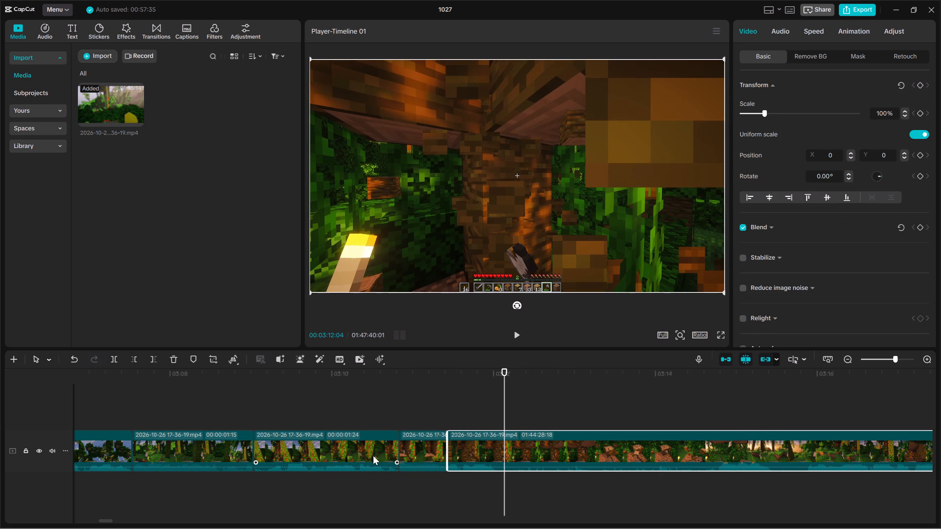
left_click(496, 476)
left_click_drag(541, 497, 540, 434)
left_click(115, 361)
Trim the start of the part after 00:03:12:01 up to the sunset view at 00:03:14:23.
key("space")
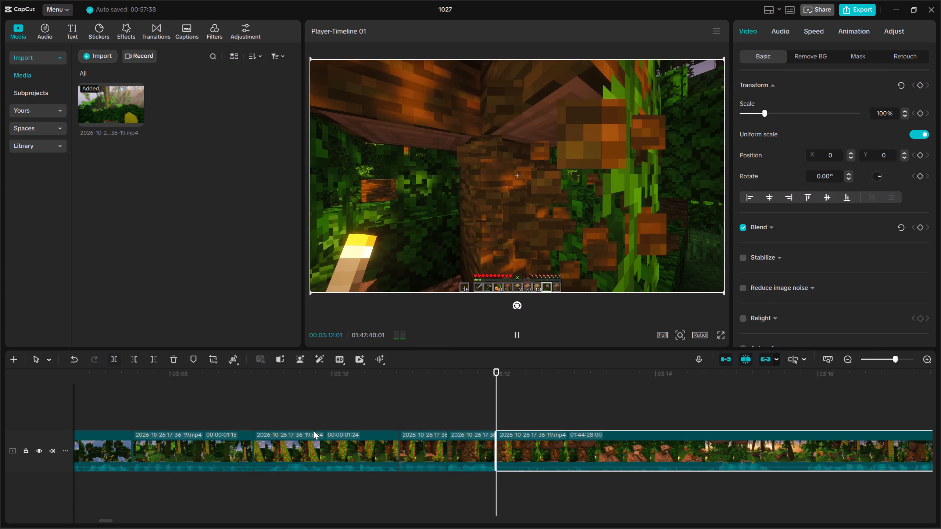
left_click(717, 476)
left_click_drag(743, 493, 740, 439)
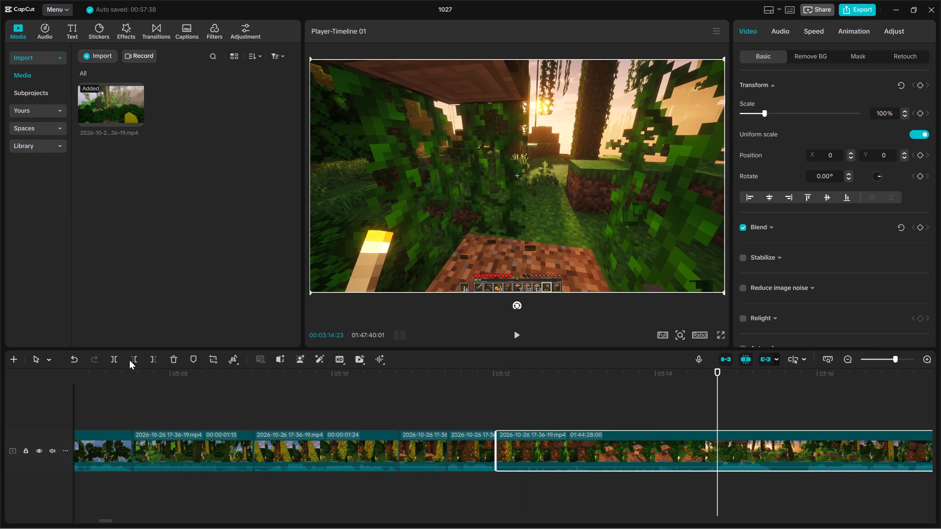
left_click(132, 357)
Play the trimmed long clip on to the grassy ledge at 00:03:13:07 to find the next cut point.
key("space")
key("space")
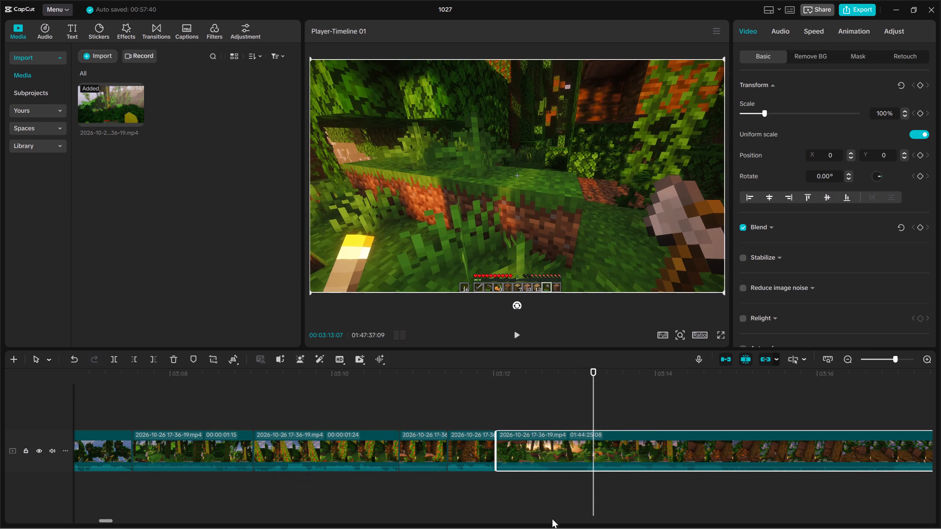
left_click(612, 513)
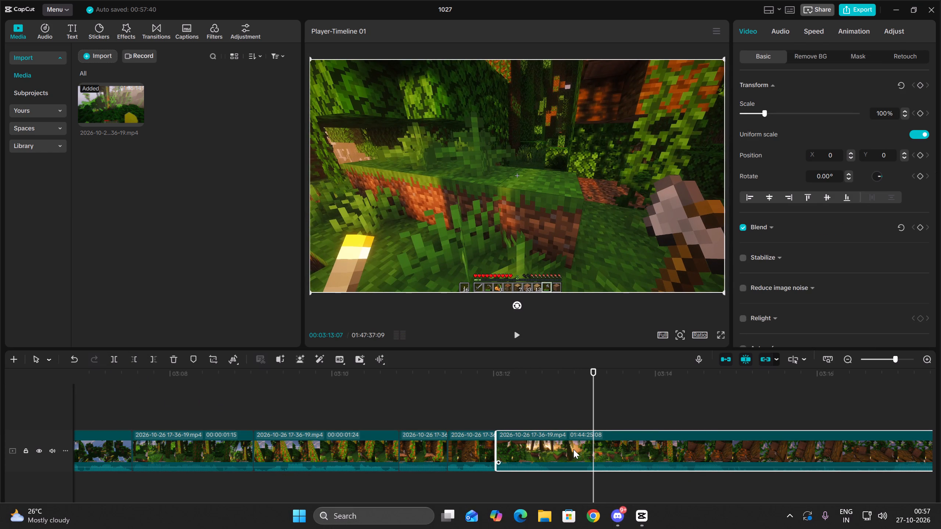
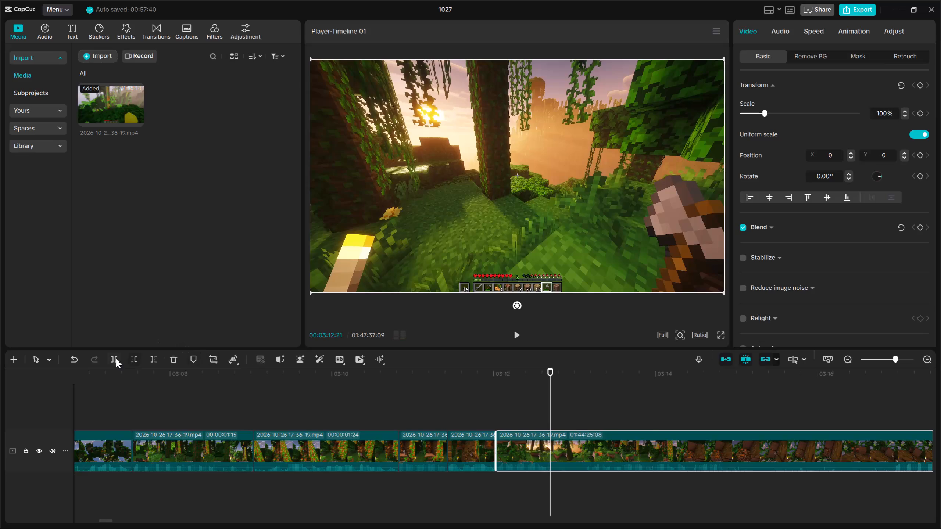
Split the long clip at 00:03:12:21 and trim 12 frames off the start of the part after it.
left_click(116, 358)
key("space")
left_click(132, 358)
Split the remaining footage at 00:03:14:15 and trim the start of the following part up to the trunk view at 00:03:16:14.
key("space")
key("space")
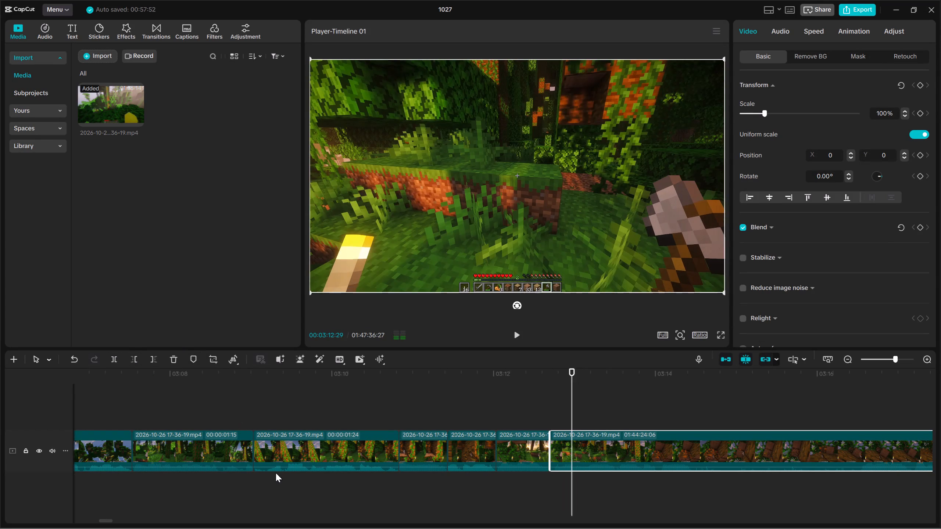
key("space")
key("Up")
key("space")
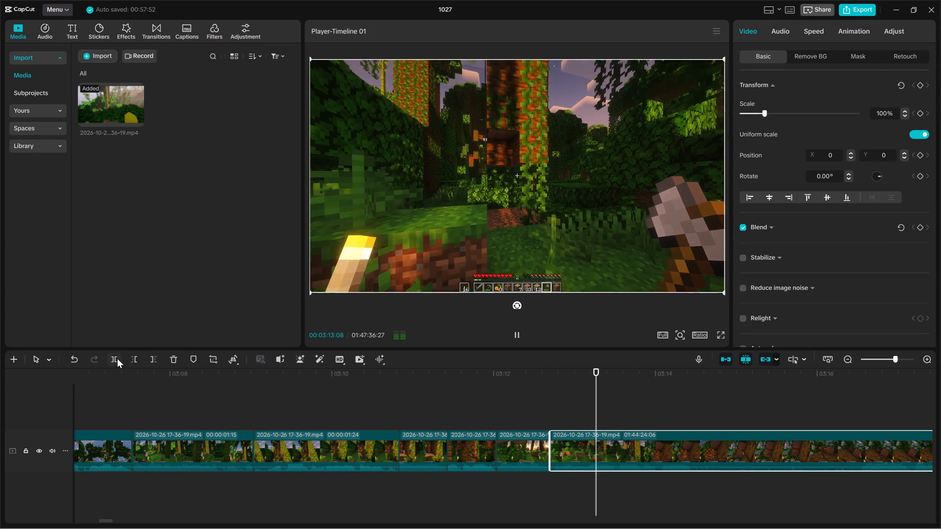
key("space")
left_click(114, 360)
key("space")
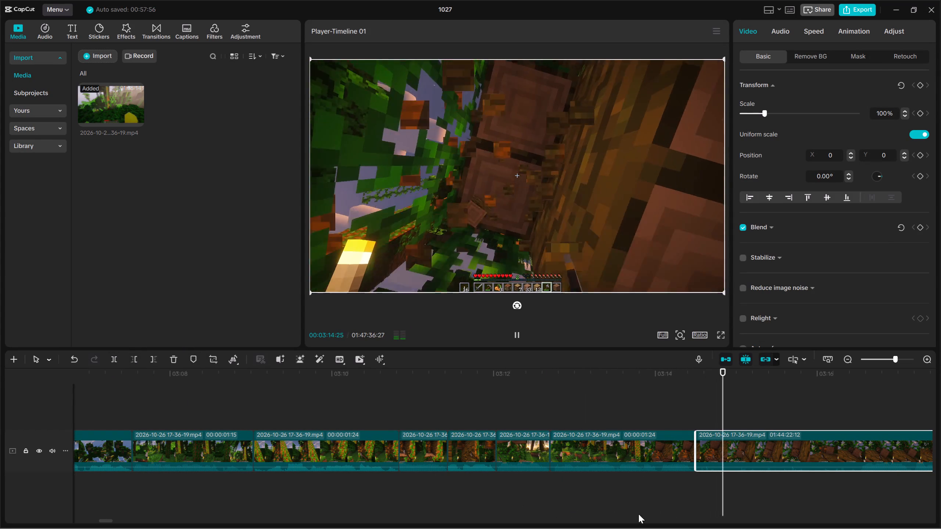
left_click(854, 481)
left_click_drag(888, 497, 885, 409)
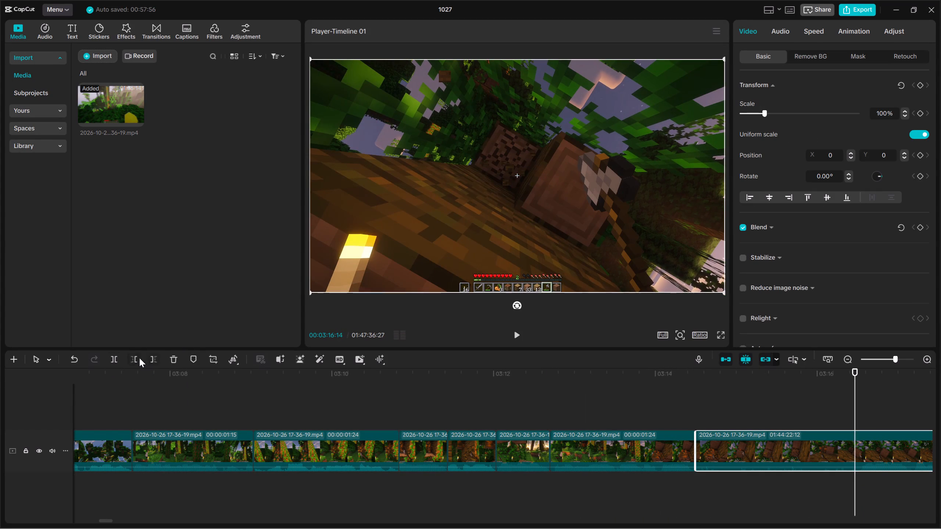
left_click(133, 359)
Split the chopping footage at 00:03:17:16 and trim 24 frames off the start of the part after it.
key("space")
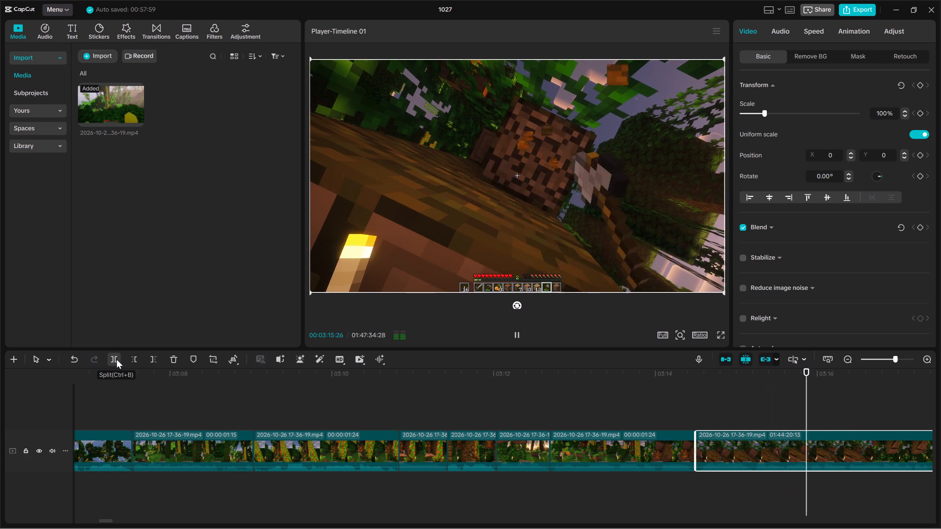
key("space")
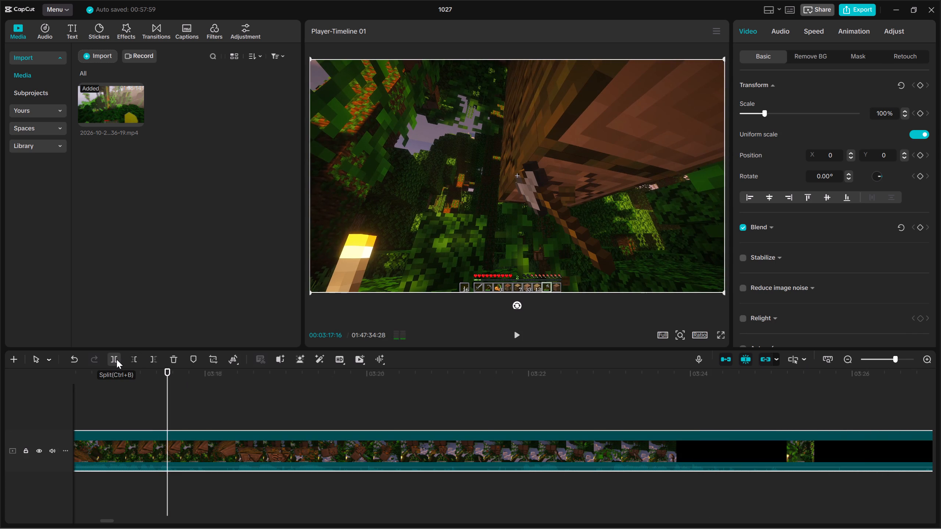
left_click(117, 359)
key("space")
left_click(130, 359)
Split the footage at 00:03:18:20 and trim about 2 seconds 12 frames off the start of the following part in two cuts.
key("space")
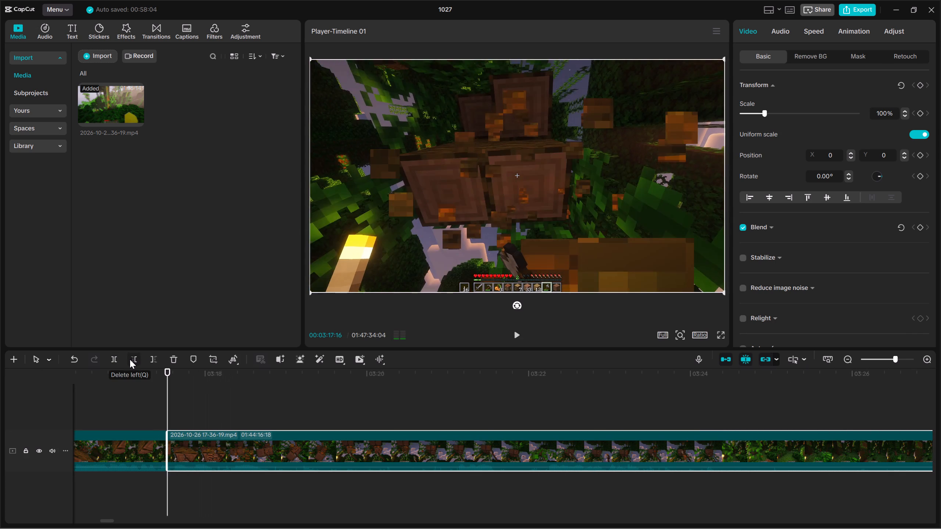
key("space")
key("space")
left_click(116, 356)
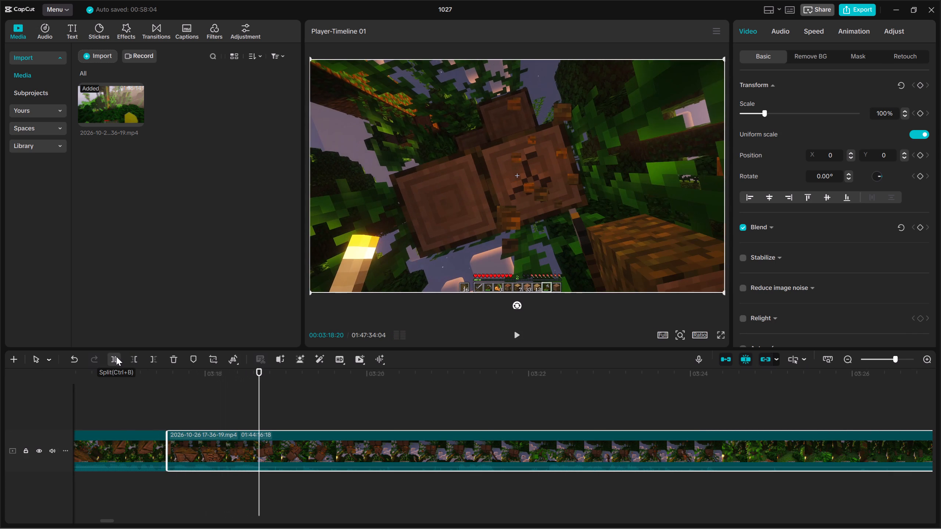
key("space")
left_click(134, 356)
key("space")
key("space")
key("space")
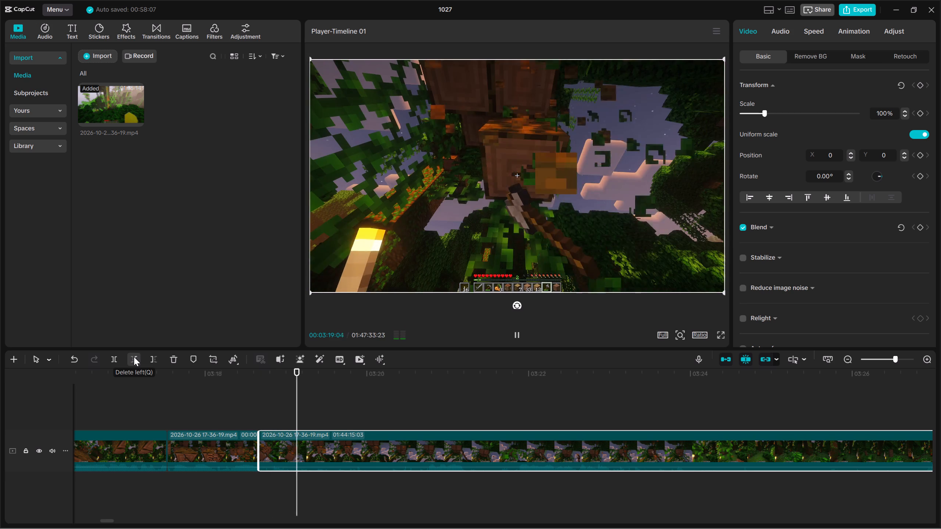
left_click(134, 357)
Split the chopping footage at 00:03:19:08 and trim 18 frames off the start of the part after it.
key("space")
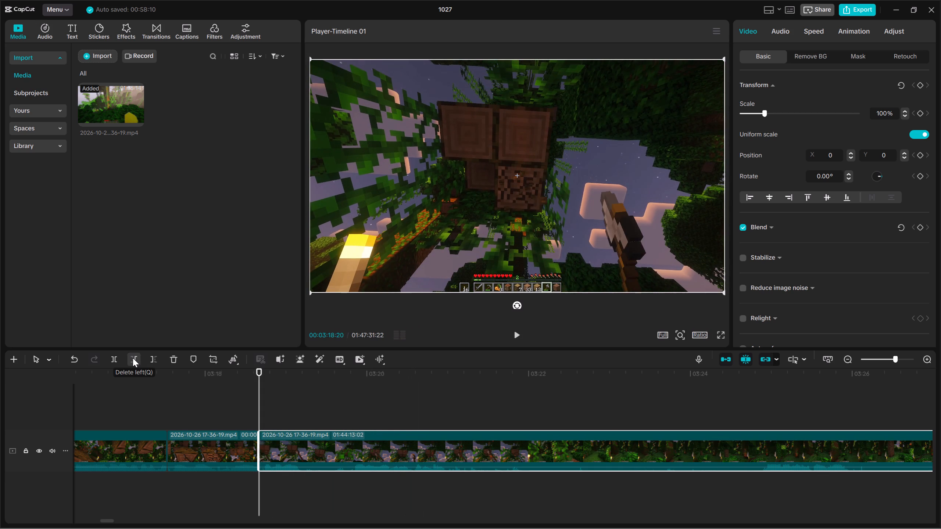
key("space")
key("space")
left_click(121, 358)
left_click(116, 358)
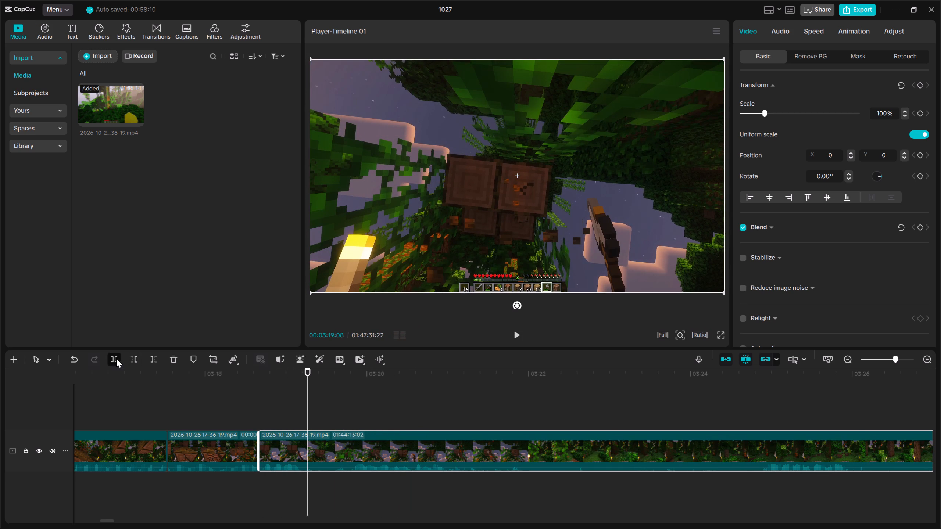
key("space")
left_click(133, 359)
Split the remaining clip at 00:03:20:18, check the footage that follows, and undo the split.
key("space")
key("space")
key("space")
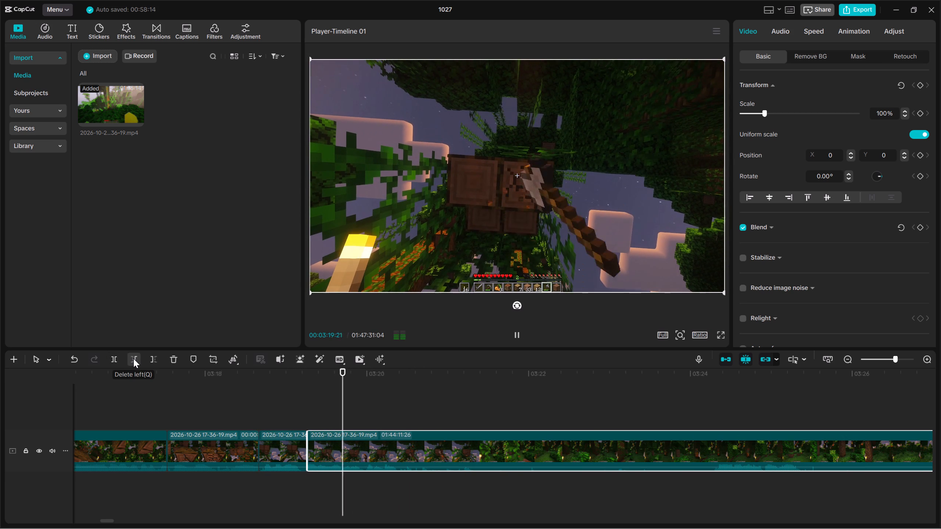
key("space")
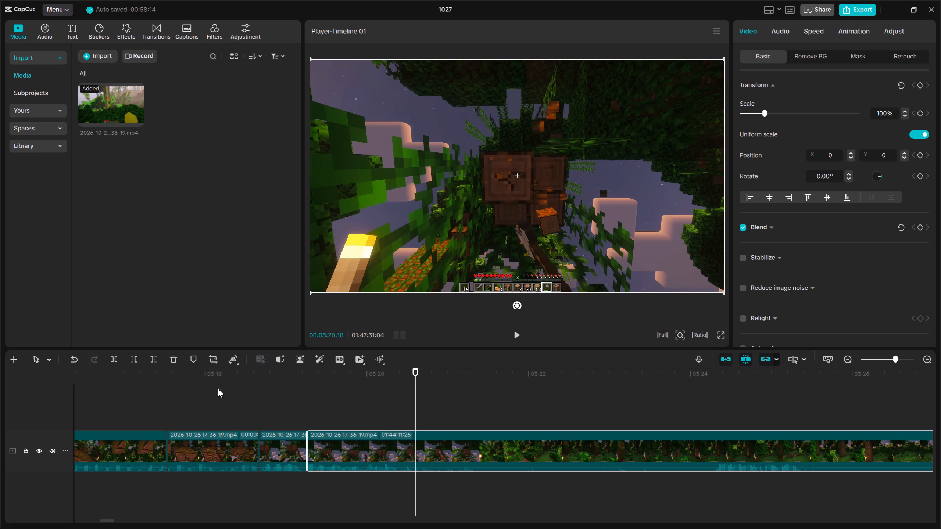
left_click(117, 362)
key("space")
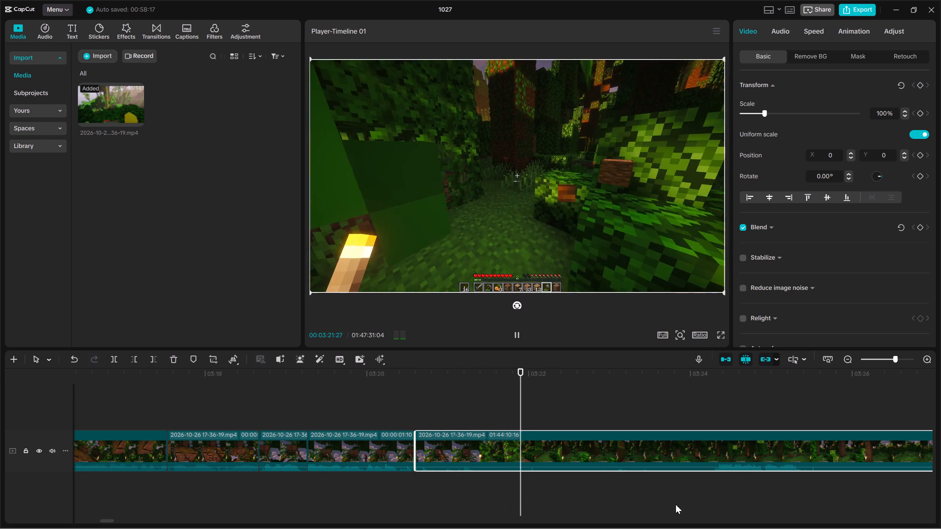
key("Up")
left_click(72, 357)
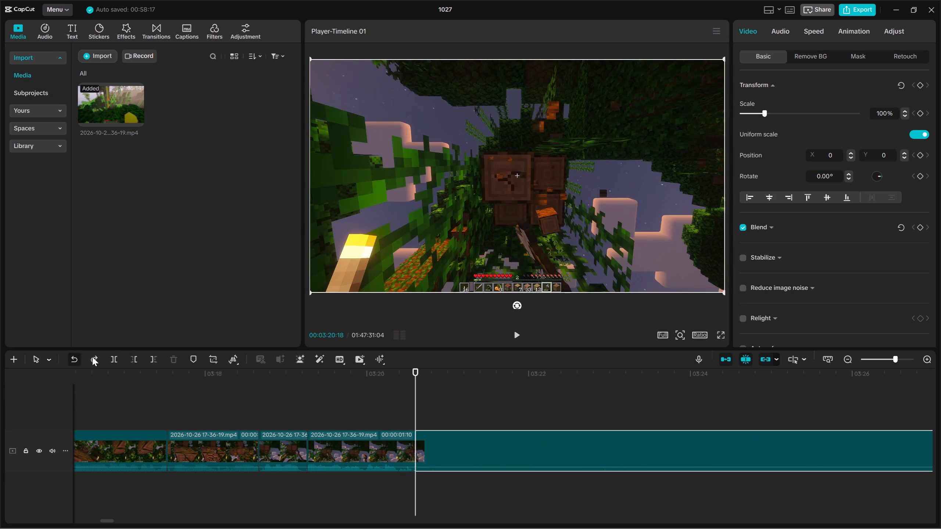
Split the footage at 00:03:21:00 and trim about 3 seconds 9 frames off the start of the following part.
key("space")
key("space")
left_click(114, 359)
key("space")
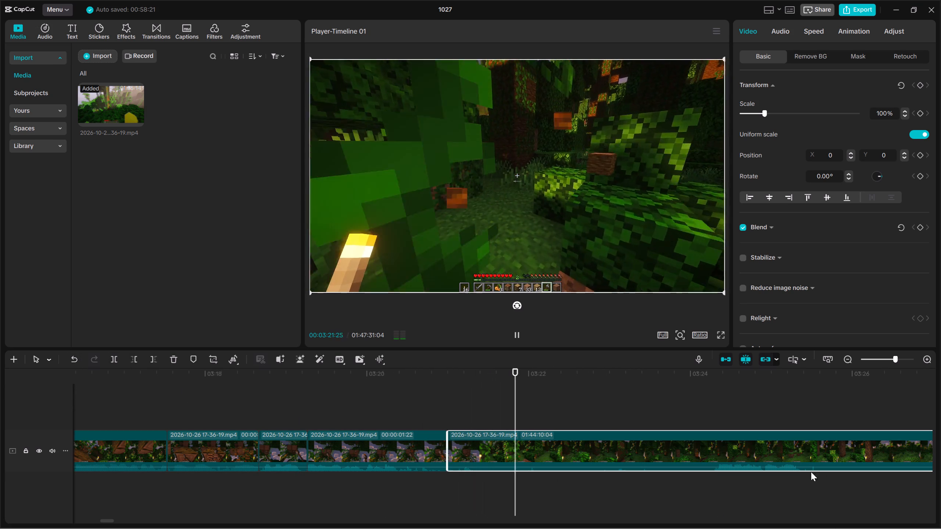
left_click(716, 478)
left_click_drag(736, 493, 749, 407)
left_click(133, 357)
Split the walking footage at 00:03:22:01 and trim the start of the following part up to the grassy trunk view at 00:03:24:26.
key("space")
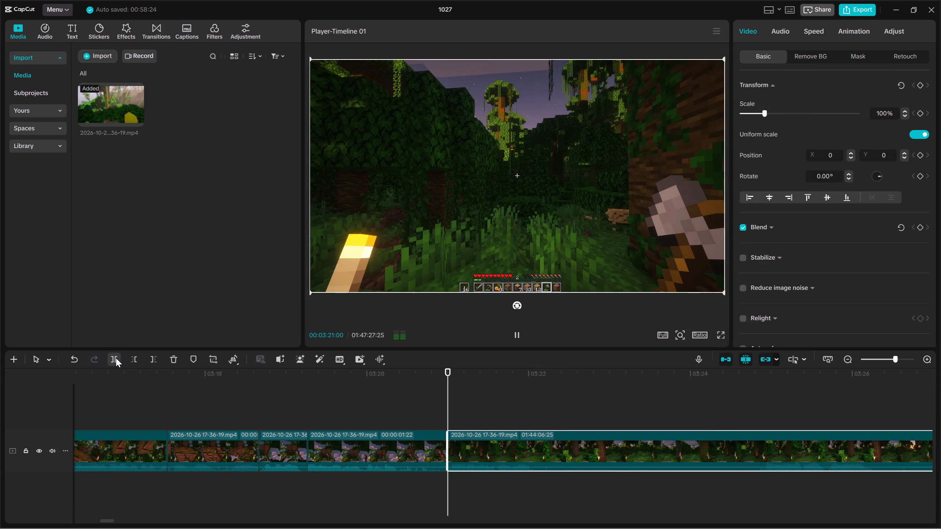
key("space")
left_click(116, 358)
key("space")
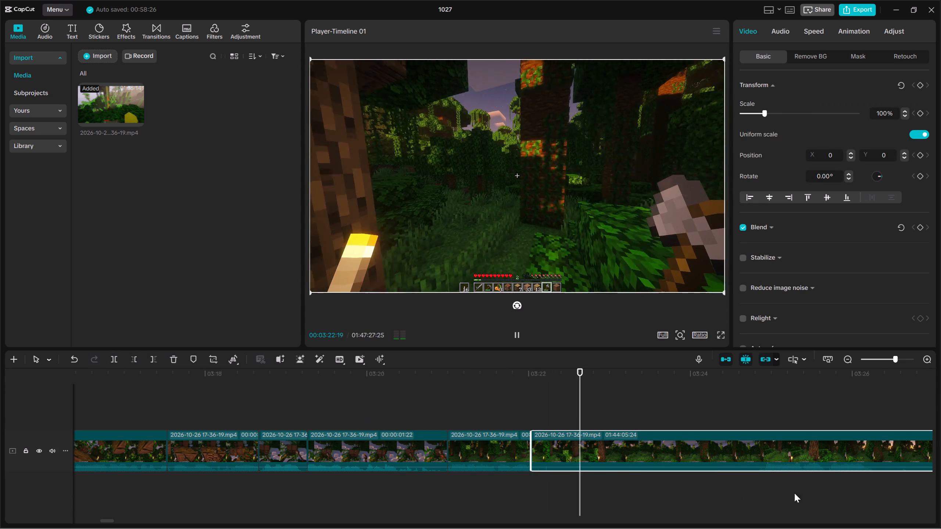
left_click(761, 476)
left_click_drag(786, 495, 778, 388)
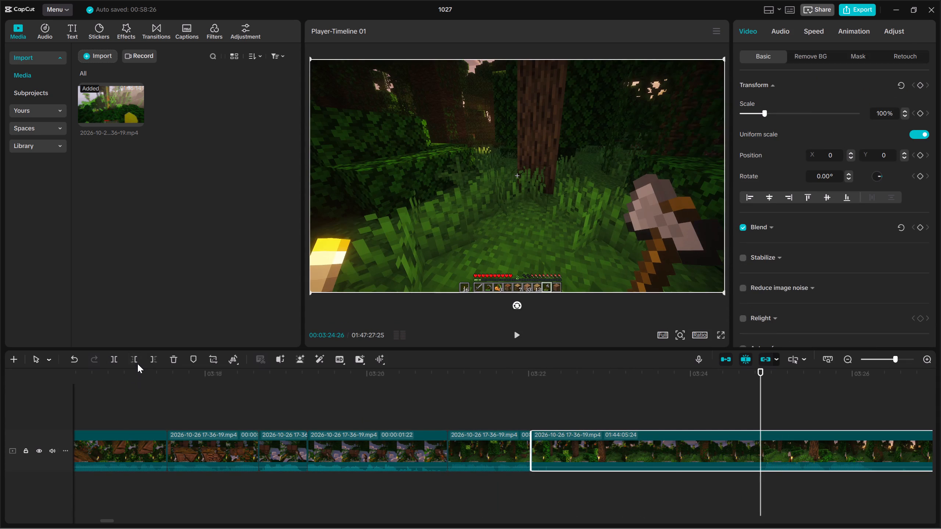
left_click(137, 364)
Trim the start of the part after 00:03:22:01 up to the sunset view at 00:03:28:07, cutting the walking and eating.
key("space")
key("space")
left_click(107, 360)
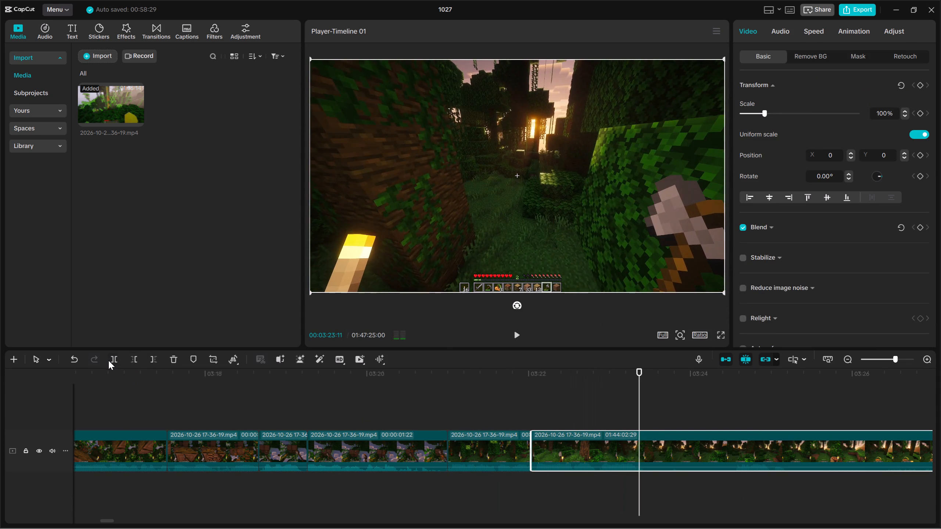
key("space")
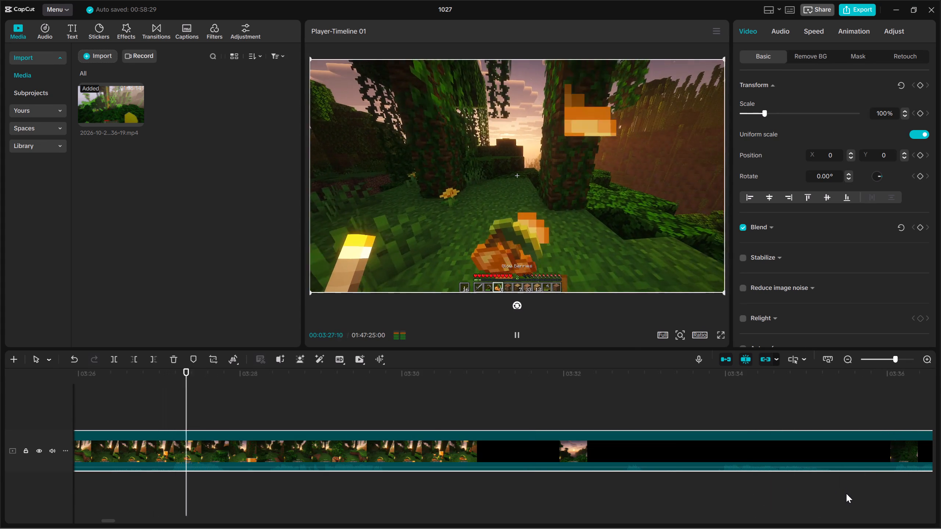
key("space")
key("space")
key("space")
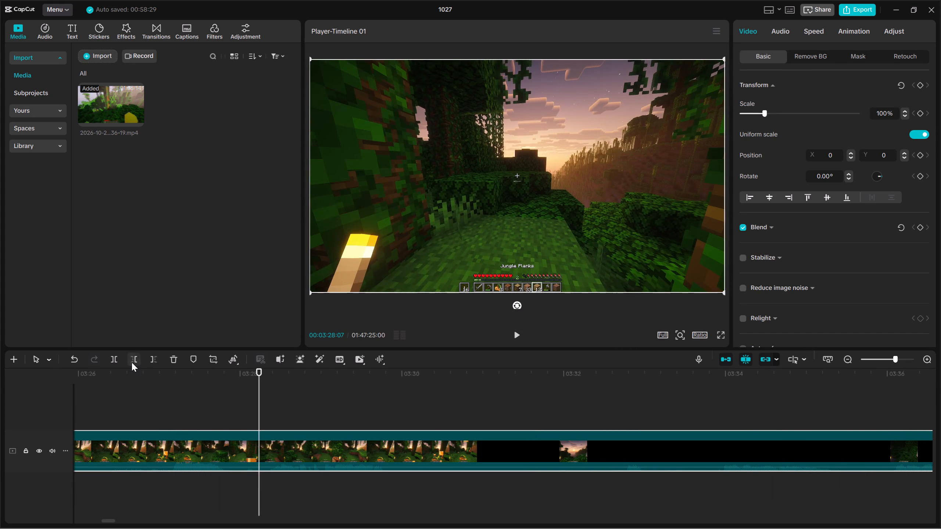
left_click(132, 362)
Trim 5 more frames off the start of the part after 00:03:22:01.
key("space")
key("Up")
key("space")
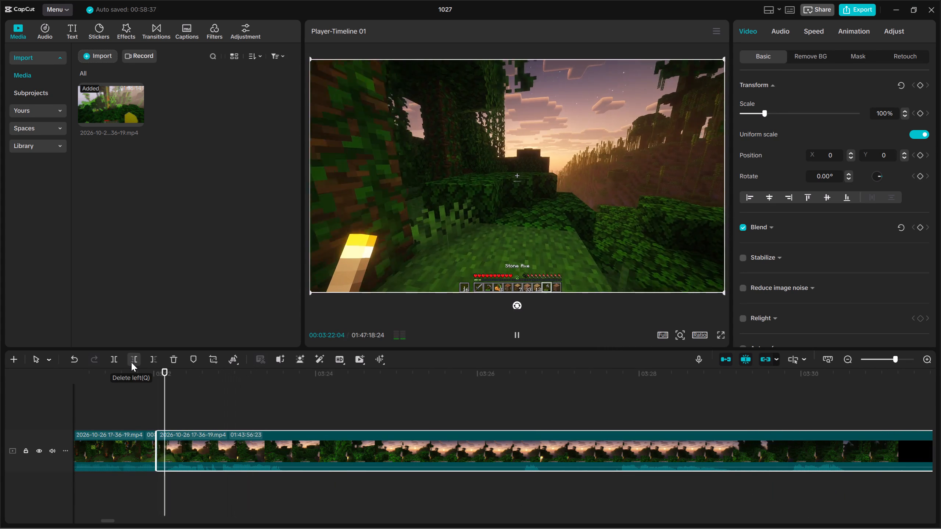
left_click(131, 362)
key("space")
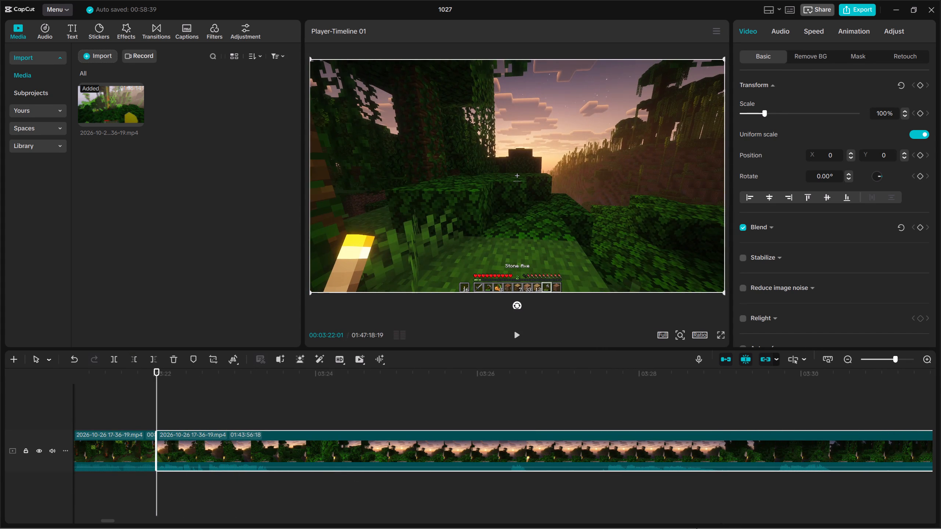
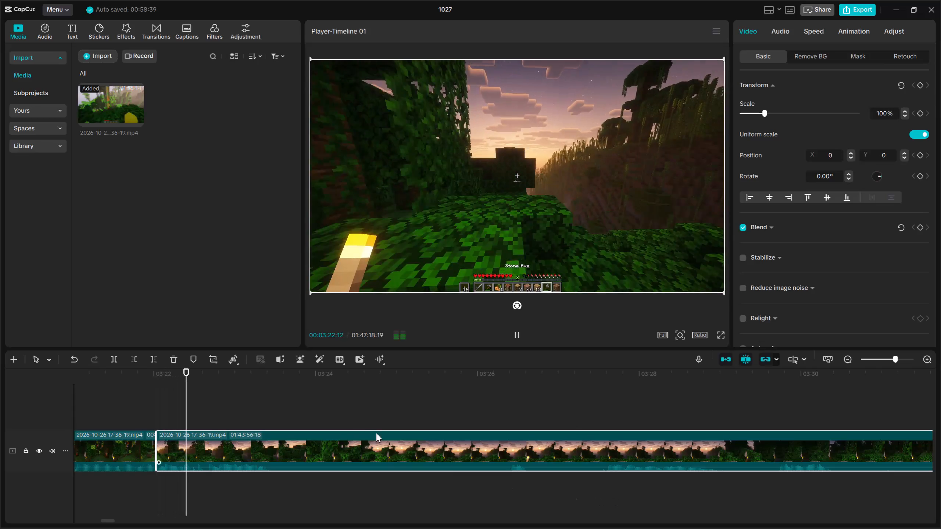
Split the footage at 00:03:23:13 and trim the start of the following part up to the sunset view at 00:03:27:15.
key("space")
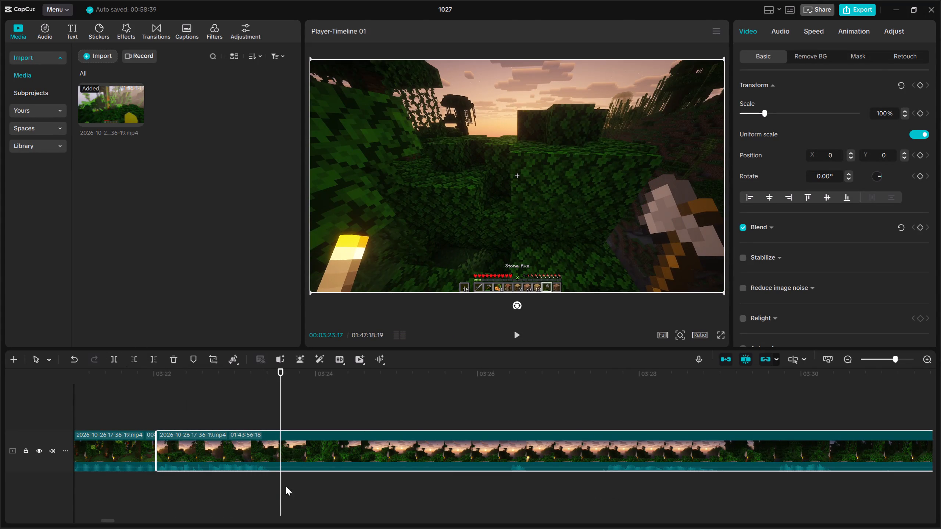
left_click_drag(278, 482, 273, 481)
left_click_drag(312, 501, 319, 425)
left_click(271, 398)
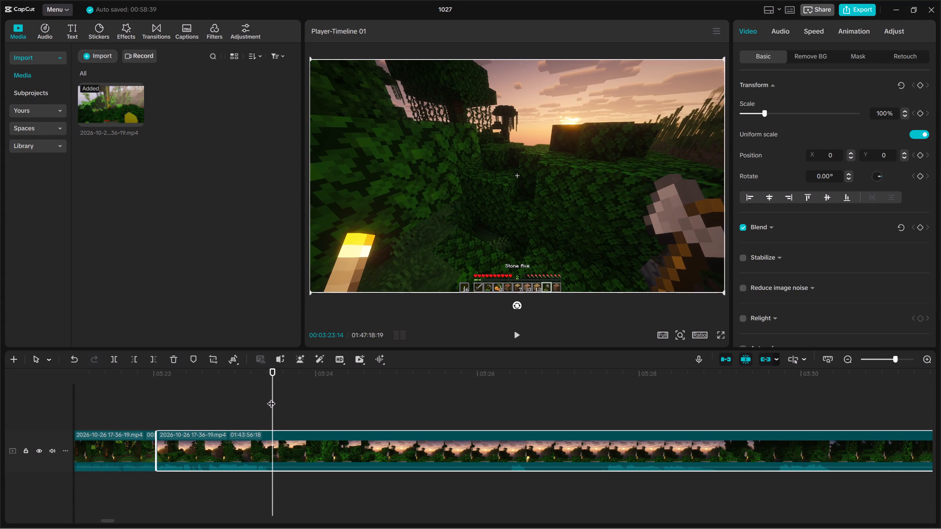
left_click_drag(329, 390, 350, 528)
left_click(118, 361)
key("space")
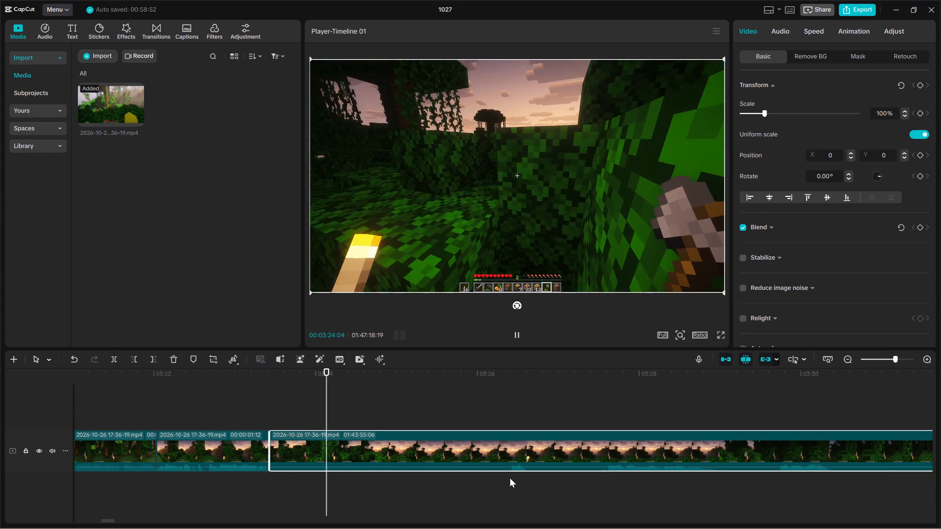
left_click(503, 478)
key("space")
left_click(598, 478)
left_click_drag(651, 502, 653, 445)
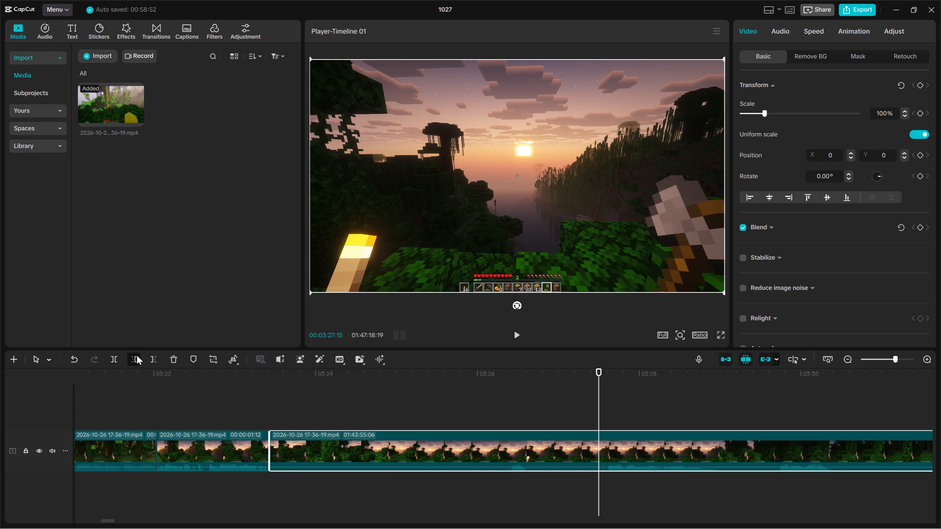
left_click(137, 355)
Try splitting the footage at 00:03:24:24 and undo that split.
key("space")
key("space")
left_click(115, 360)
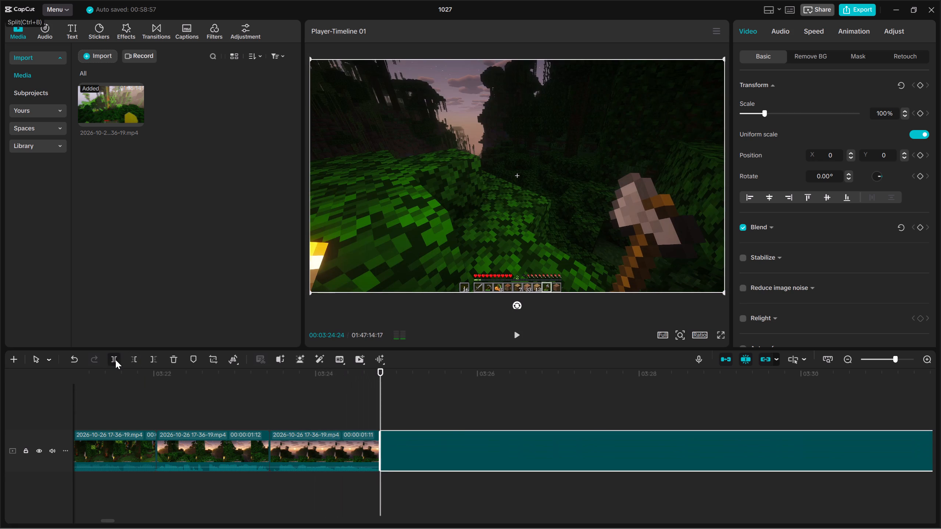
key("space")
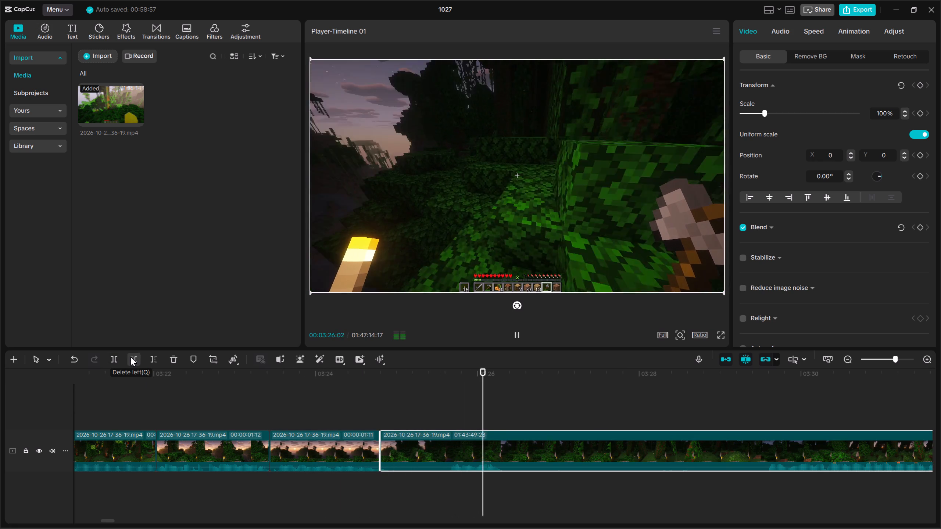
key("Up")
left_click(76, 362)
Split the footage at 00:03:25:01 and trim 15 frames off the start of the following part.
key("space")
key("space")
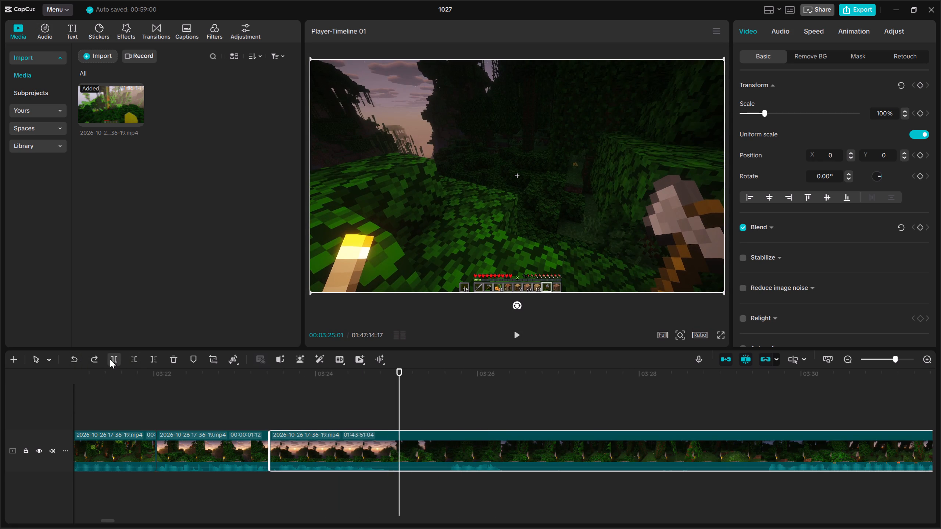
left_click(110, 359)
key("space")
left_click(136, 358)
Split the footage at 00:03:25:26 and trim about 3 seconds 5 frames of walking off the start of the following part.
key("space")
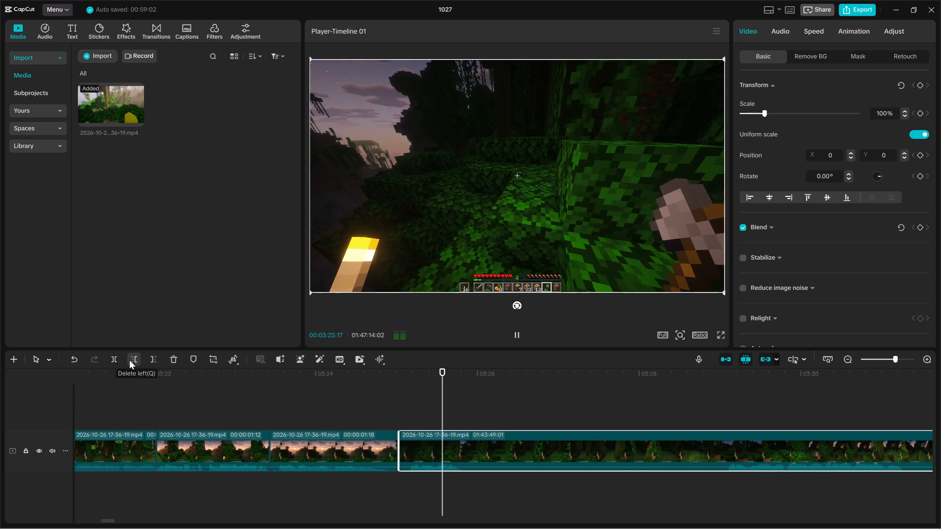
key("space")
left_click(111, 359)
key("space")
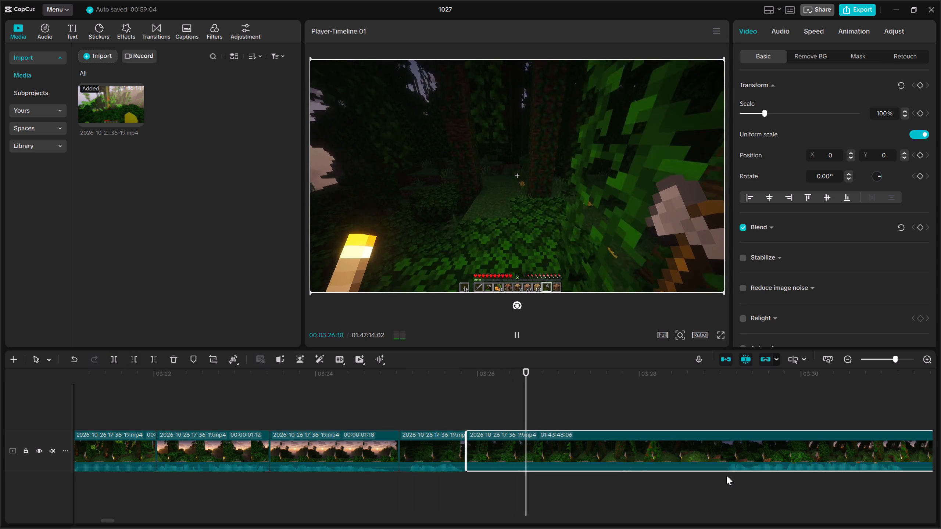
left_click(732, 478)
left_click_drag(730, 477, 347, 466)
key("space")
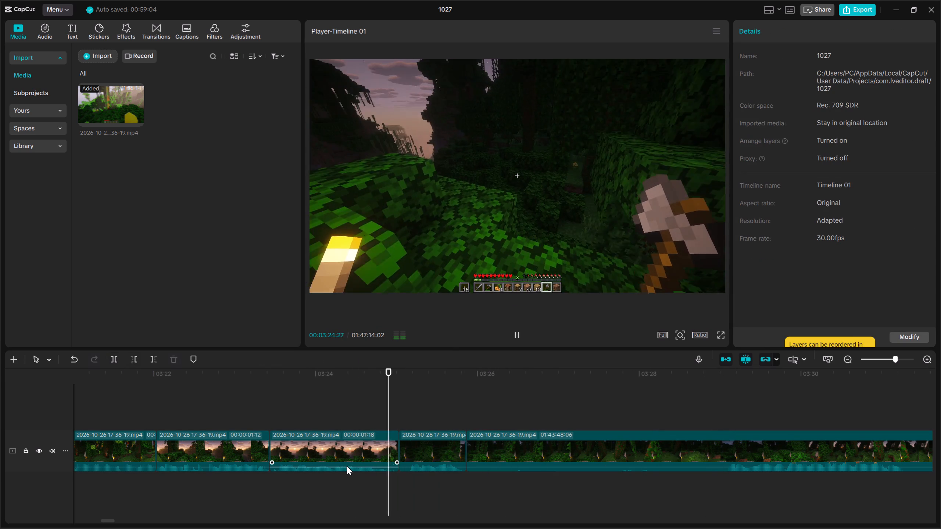
key("space")
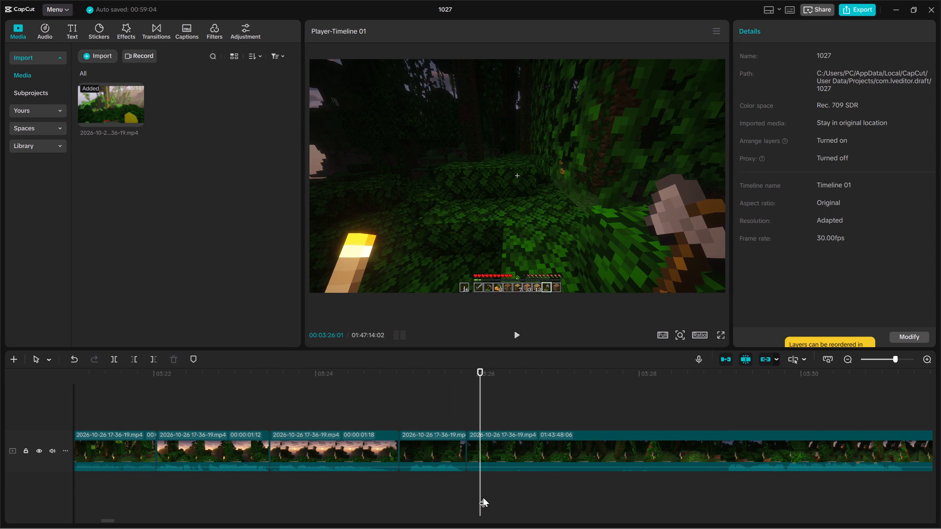
key("space")
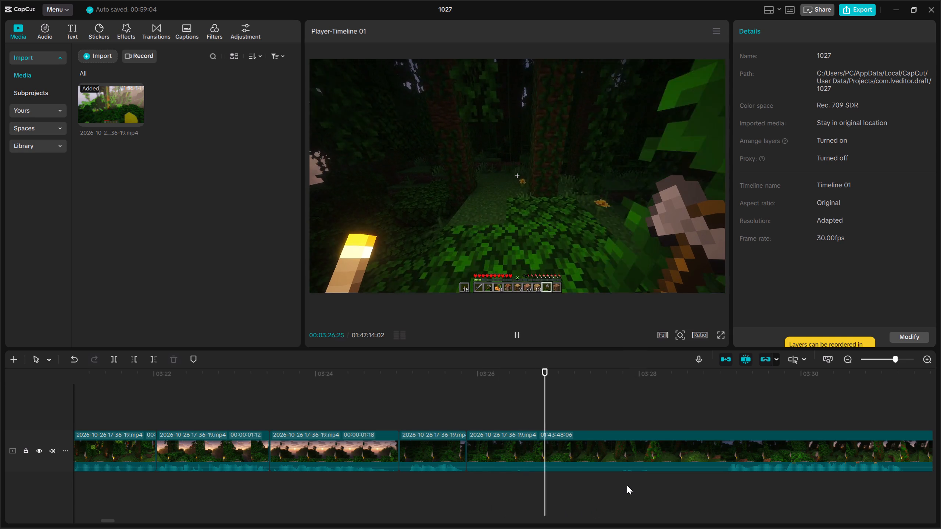
double_click(725, 484)
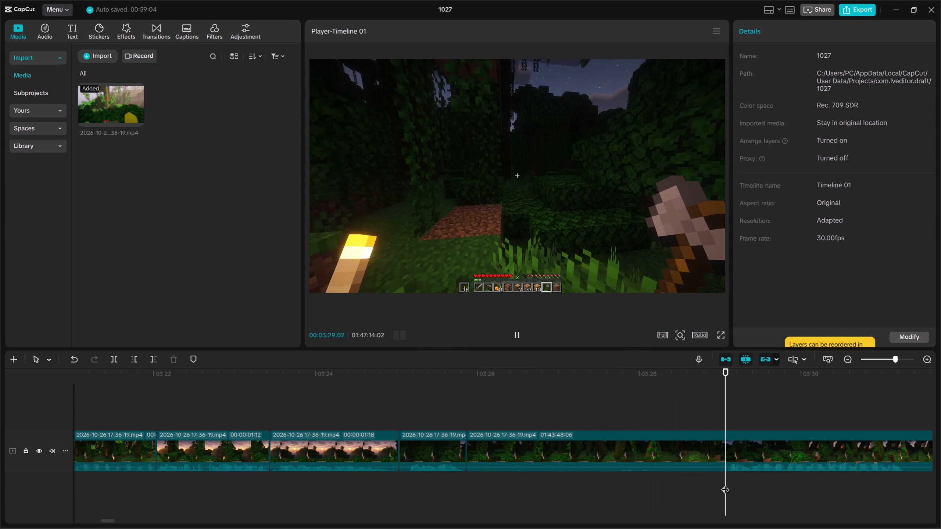
left_click_drag(758, 501, 774, 449)
left_click(128, 357)
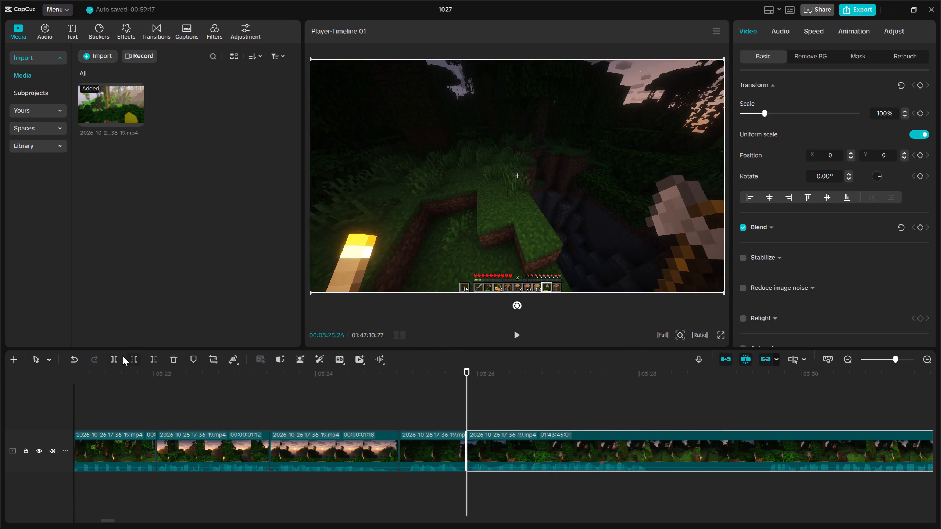
Split the walking footage at 00:03:28:01 and replay the new part that starts at 00:03:25:26.
key("space")
key("space")
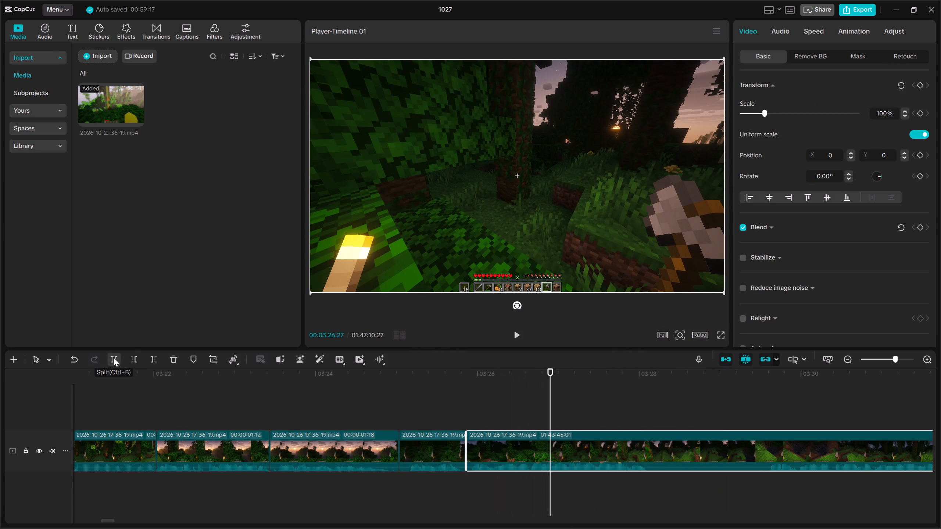
key("Up")
key("space")
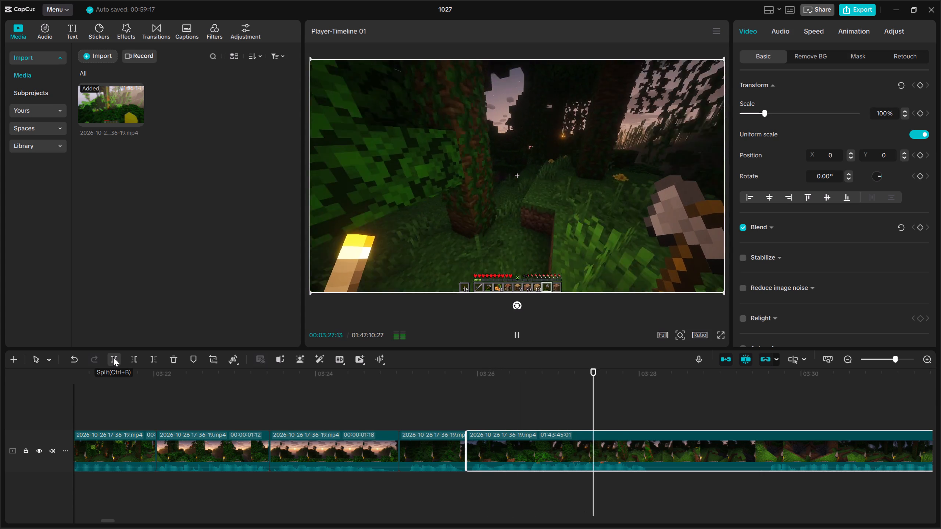
key("space")
left_click(113, 357)
key("Up")
key("space")
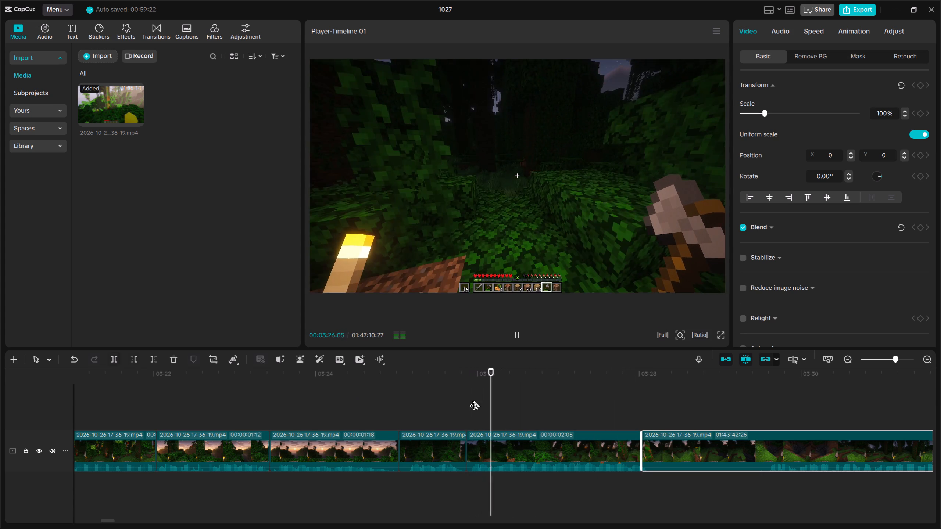
key("space")
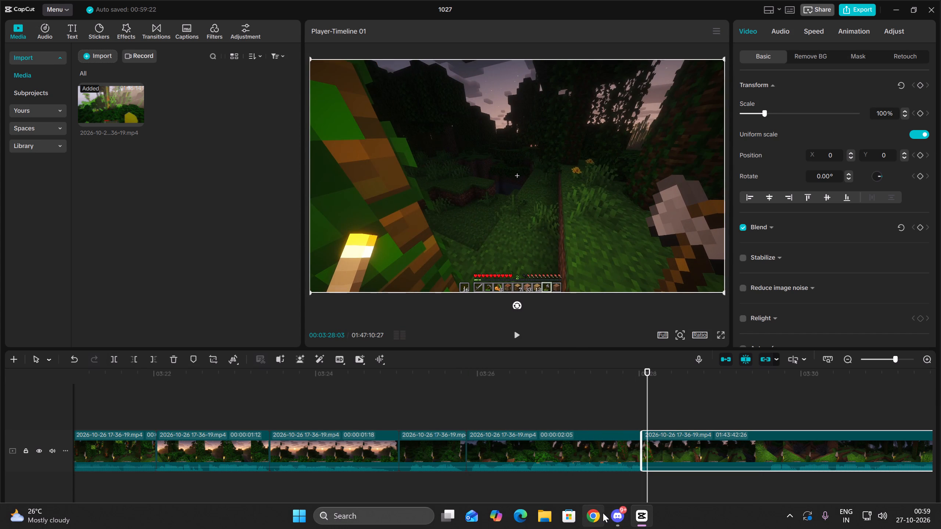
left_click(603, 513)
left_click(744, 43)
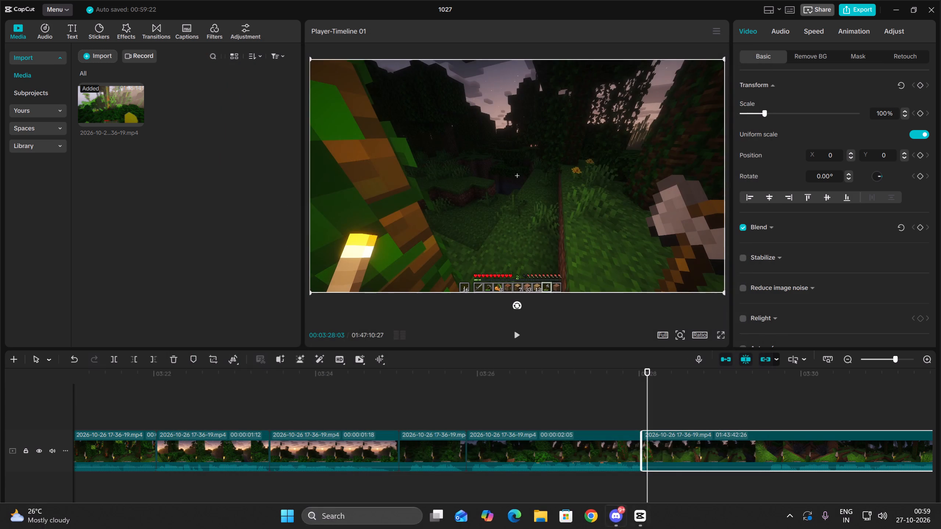
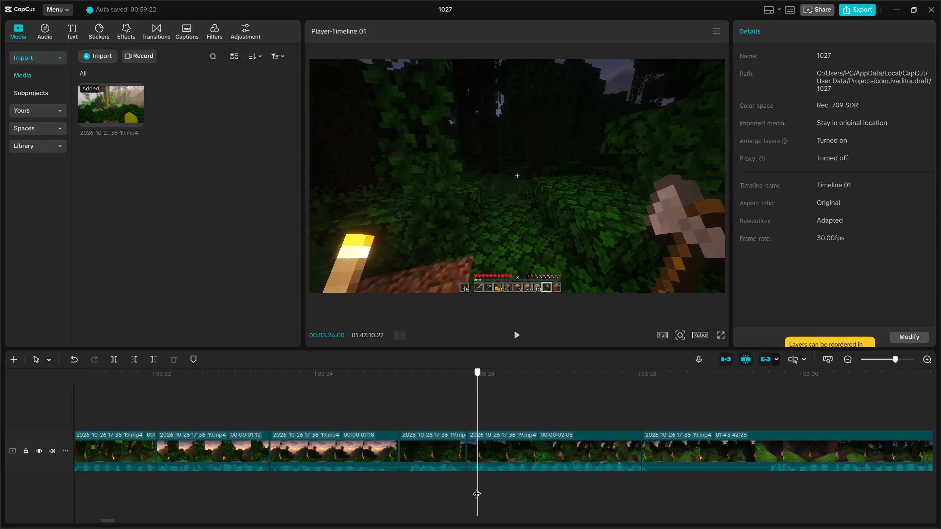
Review the walking part between 00:03:25:26 and 00:03:28:01 and delete it from the timeline.
key("Up")
left_click(524, 447)
key("space")
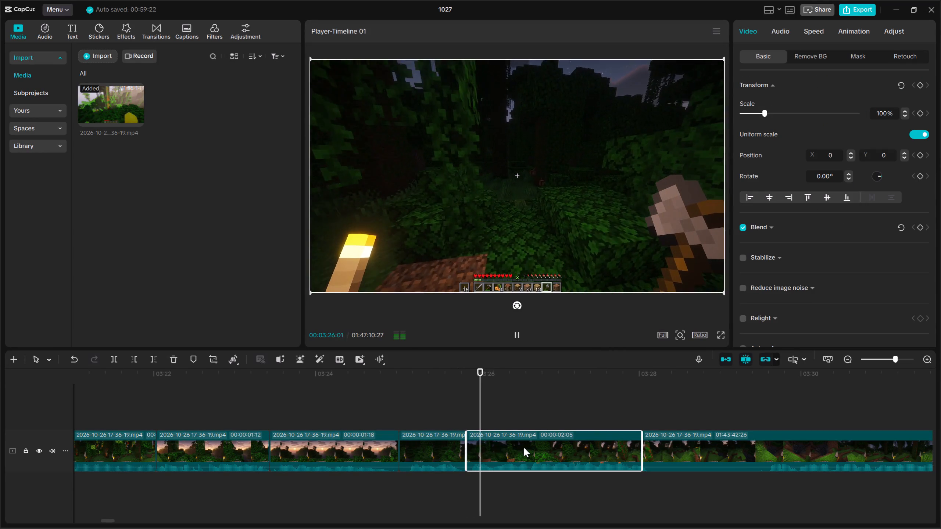
key("space")
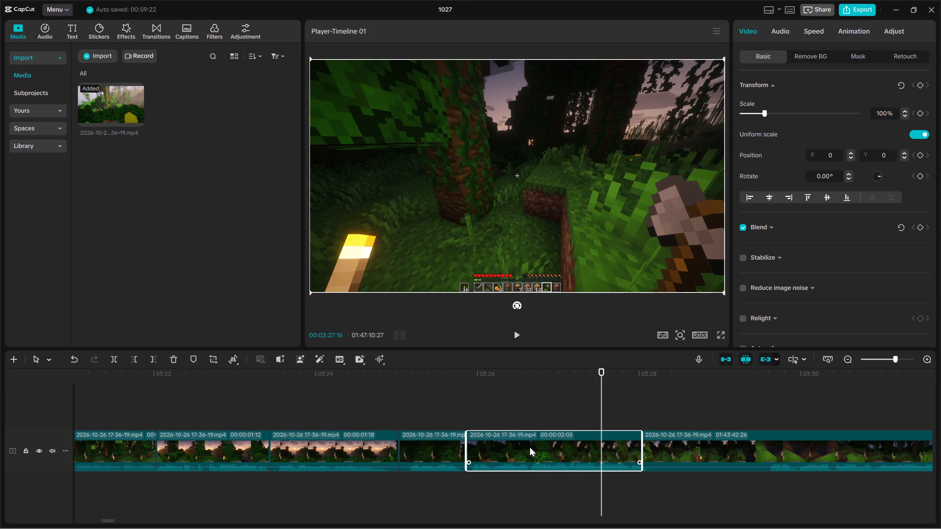
key("Delete")
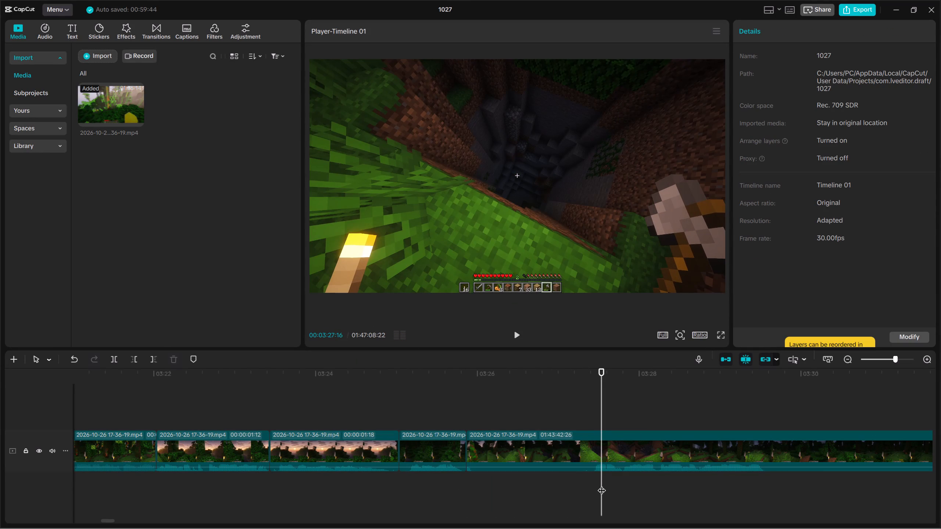
Trim about 1 second 17 frames off the start of the following part, cutting everything before 00:03:27:13.
left_click(599, 480)
left_click_drag(599, 477, 595, 476)
left_click_drag(650, 500, 657, 427)
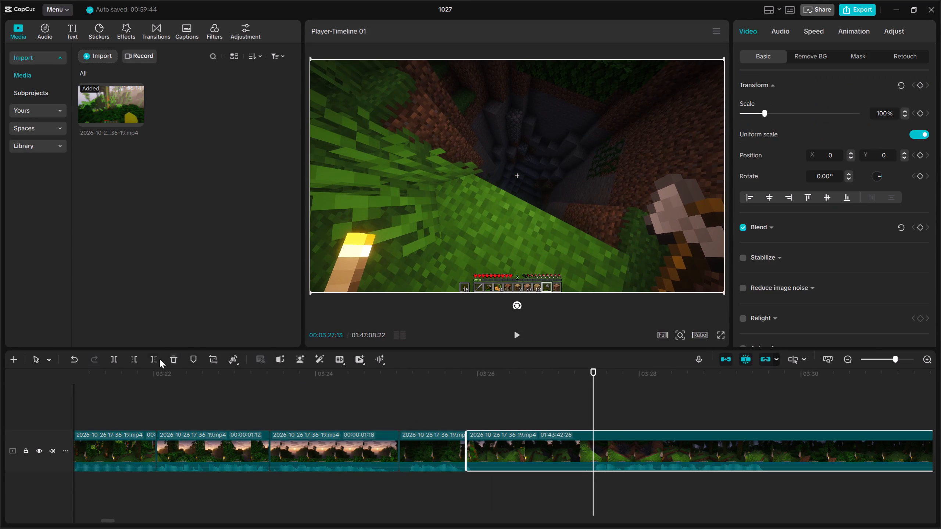
left_click(135, 360)
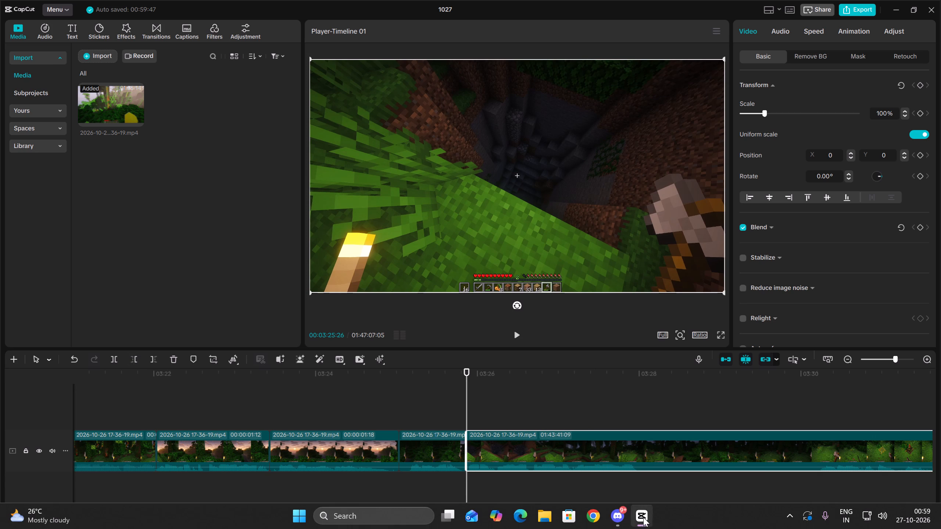
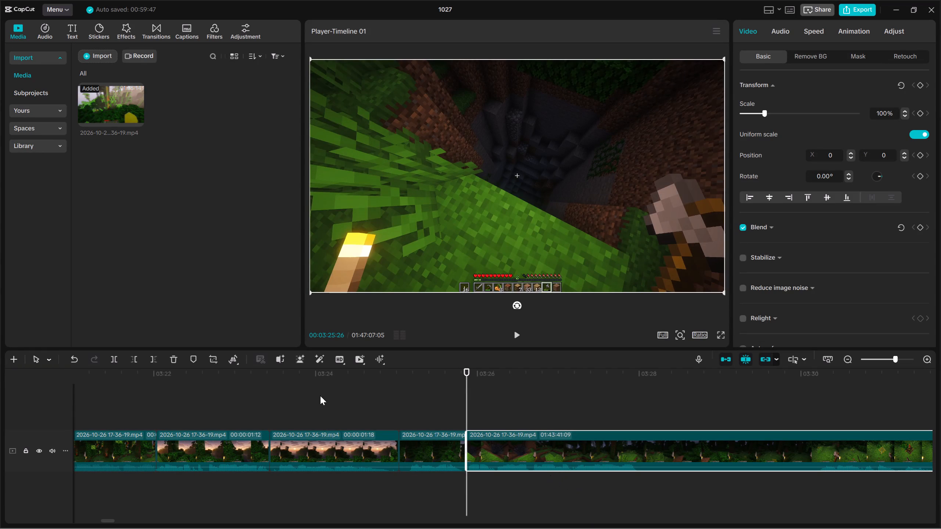
Play the gameplay from 00:03:25:26 and split the clip at 00:03:27:29.
key("space")
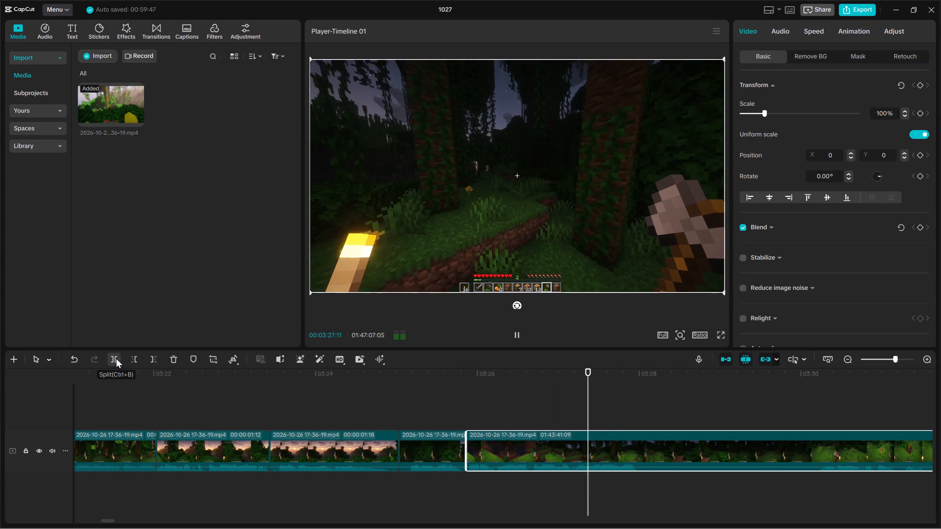
key("space")
left_click(116, 359)
Check ahead around 00:03:30:08, select the part after the new cut and return to its start at 00:03:27:29.
double_click(823, 477)
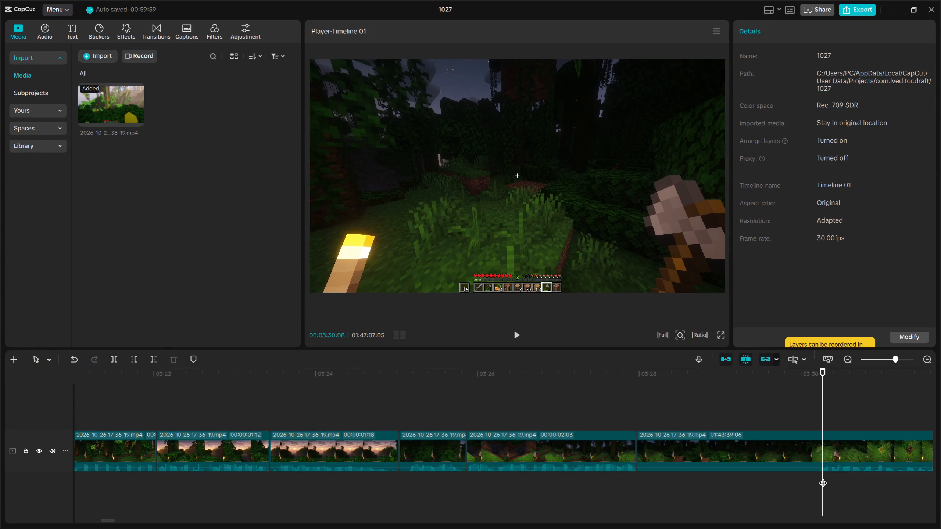
left_click_drag(847, 487, 840, 410)
key("Up")
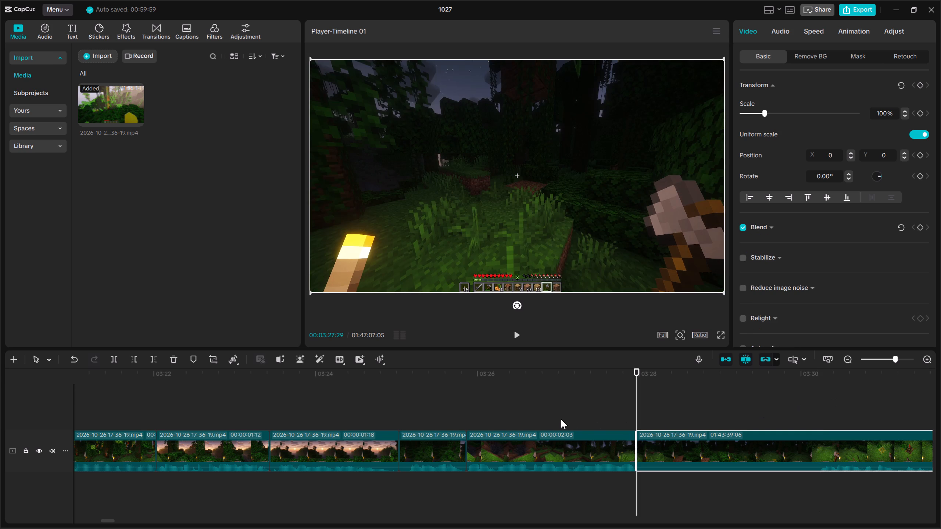
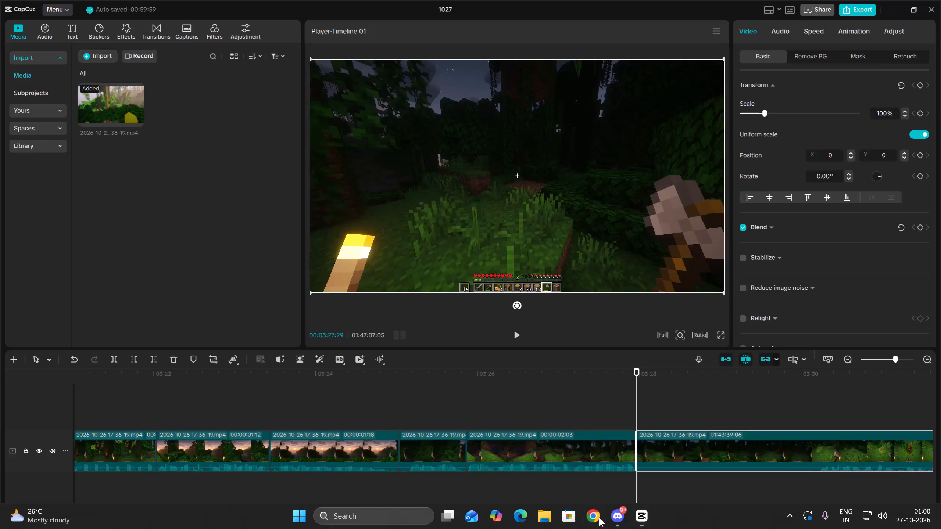
Switch to Chrome, open the YouTube Creator shortcut, and close the browser window.
left_click(427, 274)
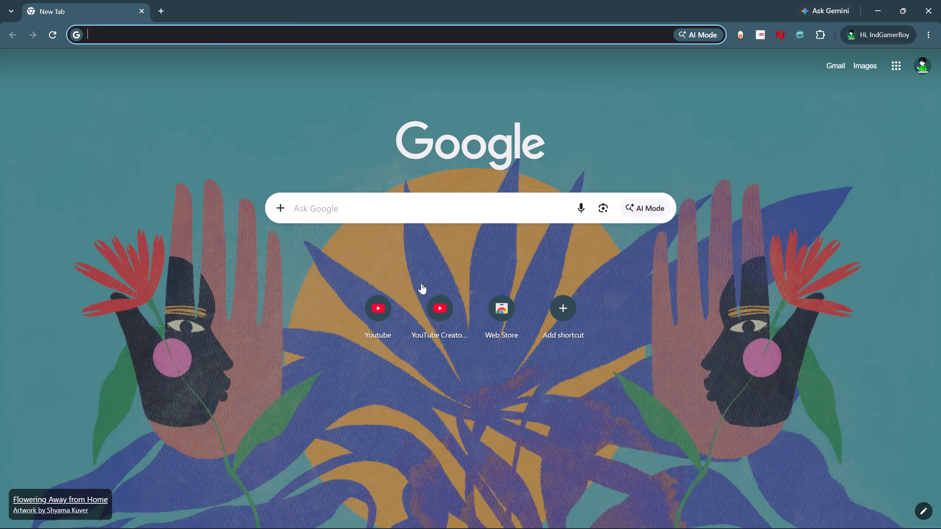
left_click(443, 308)
left_click(940, 0)
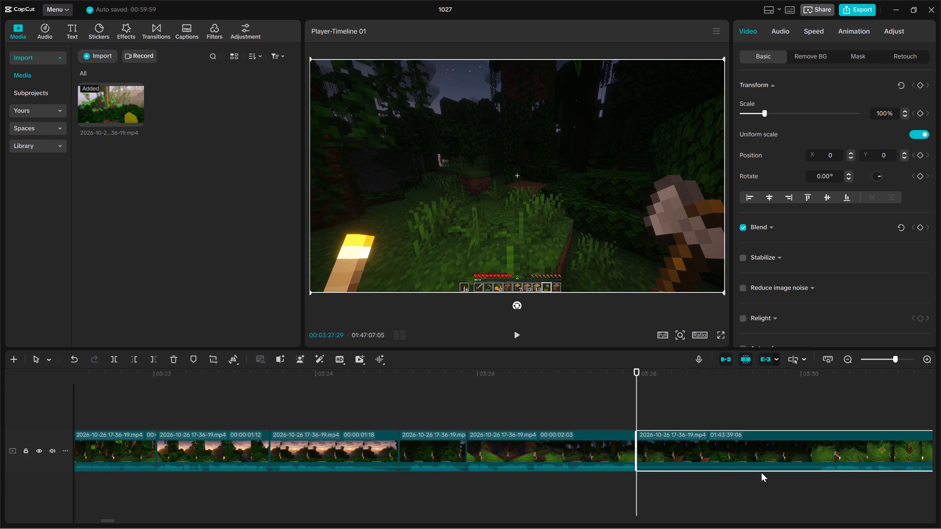
Delete the footage after the 00:03:27:29 cut up to 00:03:30:07.
left_click(821, 472)
left_click_drag(855, 496, 870, 366)
left_click(139, 357)
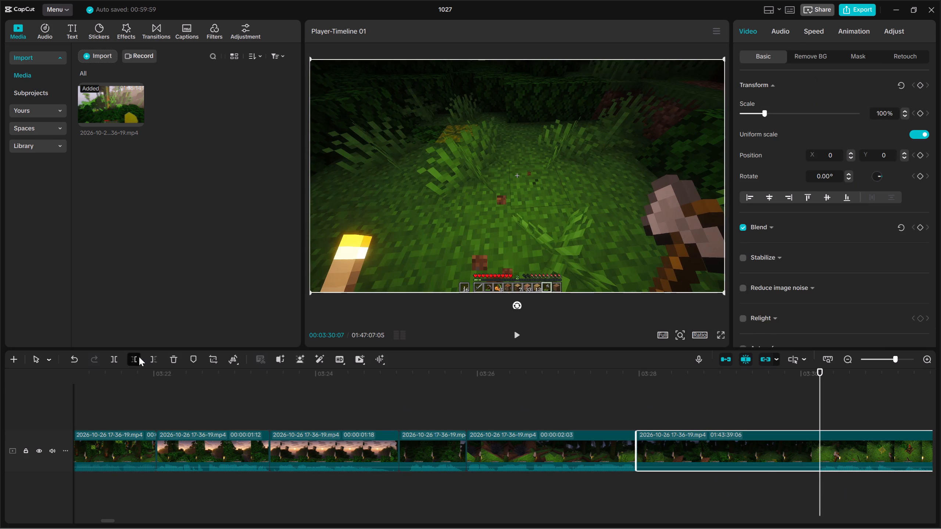
Review the footage after the cut, split the clip at 00:03:29:12, and remove about 1.3 seconds following that split.
key("space")
key("space")
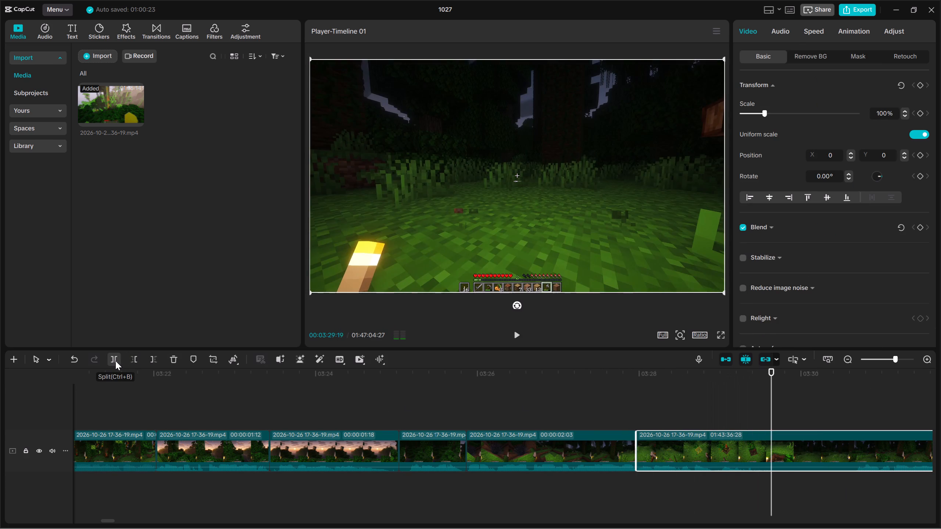
key("Up")
key("space")
key("space")
left_click(118, 361)
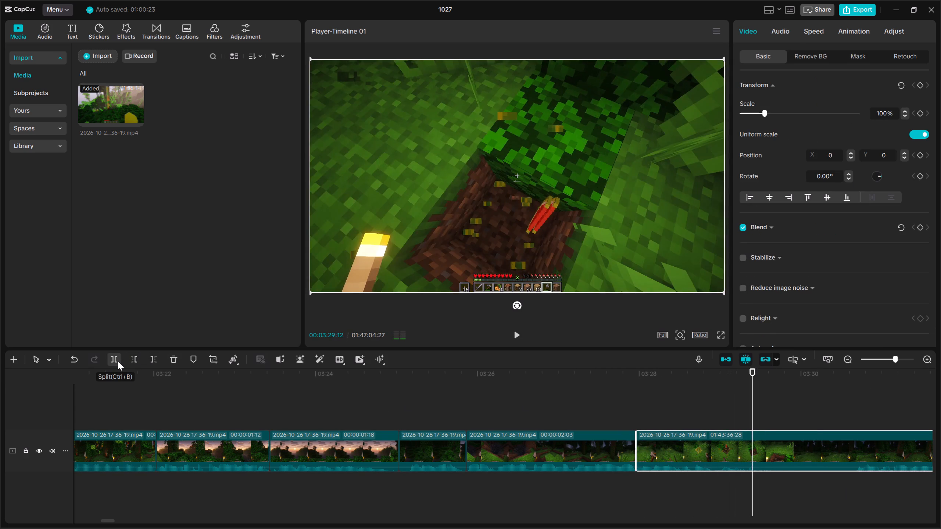
key("space")
left_click(137, 359)
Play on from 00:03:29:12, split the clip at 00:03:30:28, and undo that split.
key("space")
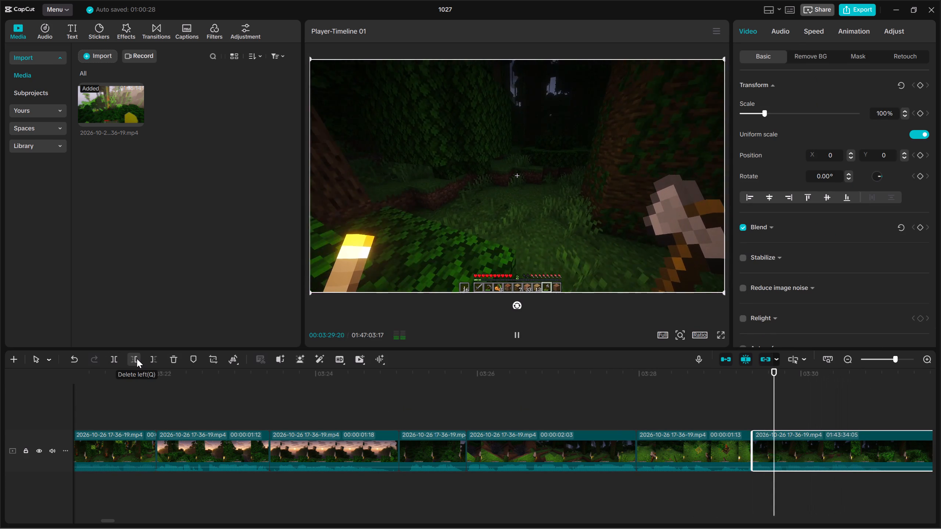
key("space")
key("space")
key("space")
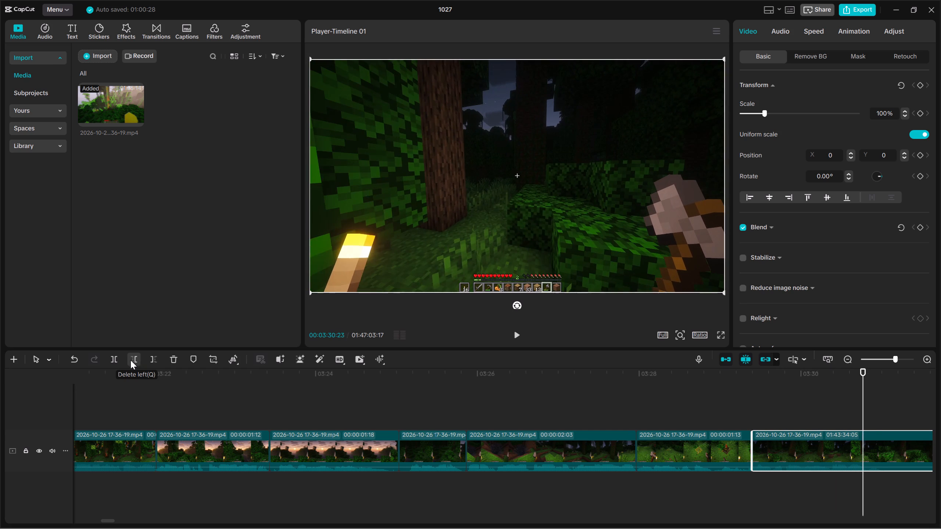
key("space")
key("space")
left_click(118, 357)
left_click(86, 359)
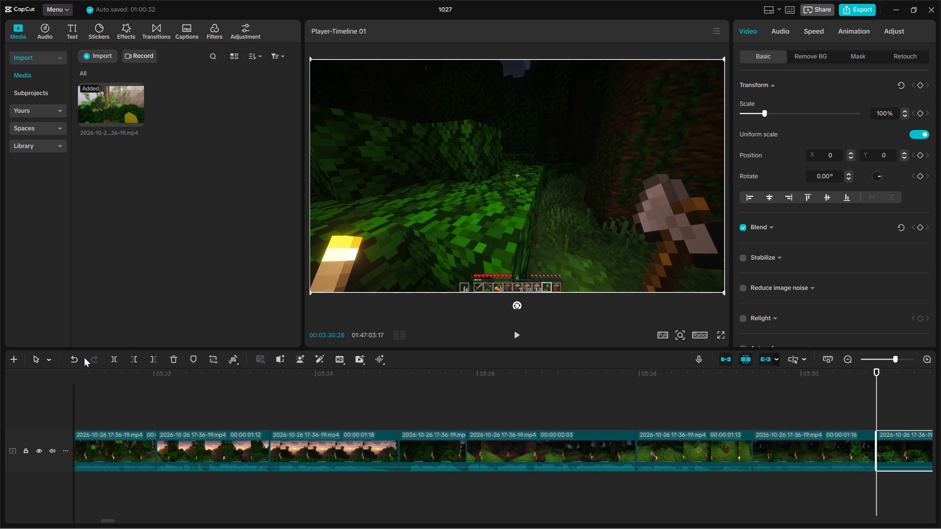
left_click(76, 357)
Split the clip at about 00:03:31:05 and remove the forest walking from there up to 00:03:33:23.
key("space")
left_click(119, 362)
key("space")
key("space")
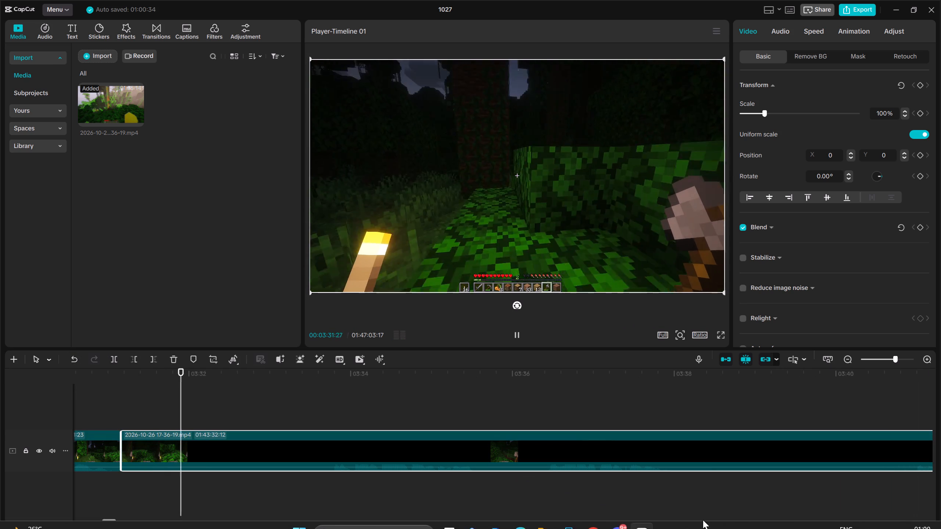
left_click(331, 475)
left_click_drag(390, 503, 416, 402)
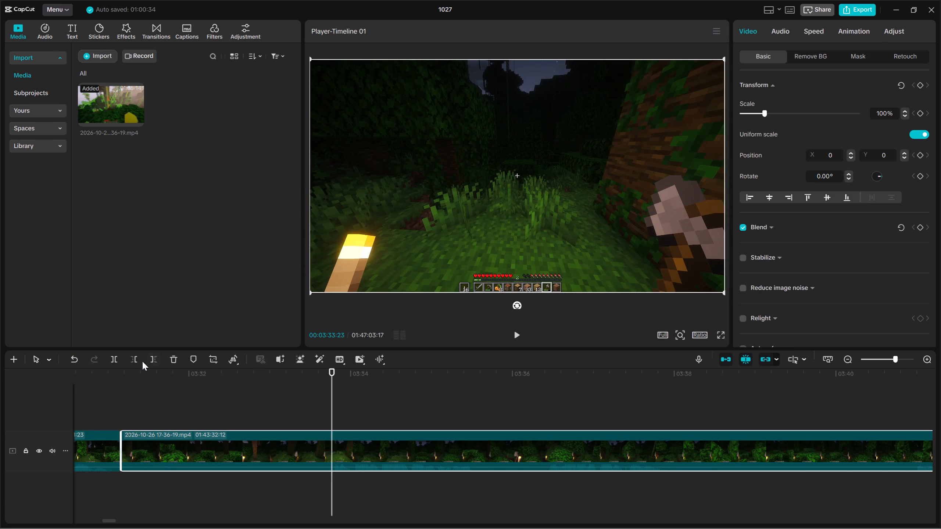
left_click(137, 361)
Split the clip at 00:03:33:00 and remove slightly under one second of footage following that split.
key("space")
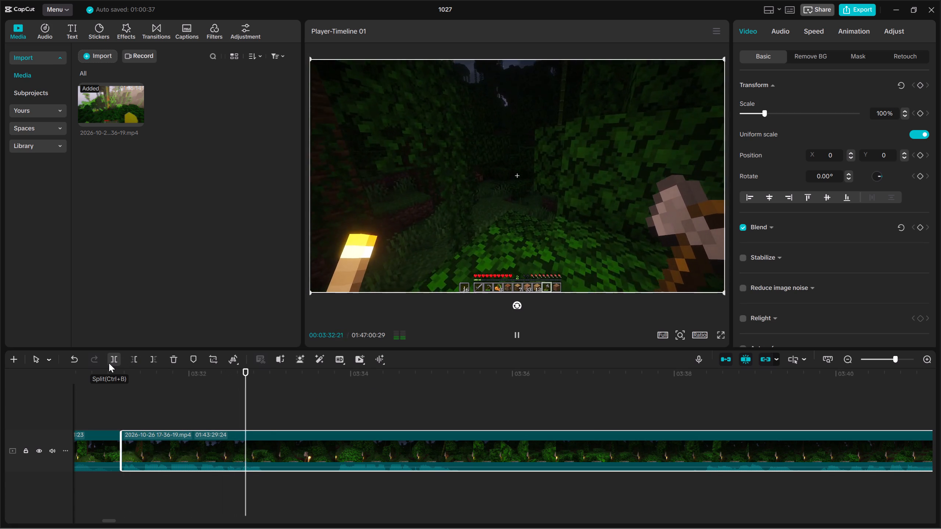
left_click(109, 363)
key("space")
key("space")
left_click(136, 359)
Split the clip at 00:03:34:20 and remove the next roughly 2.9 seconds of forest walking.
key("space")
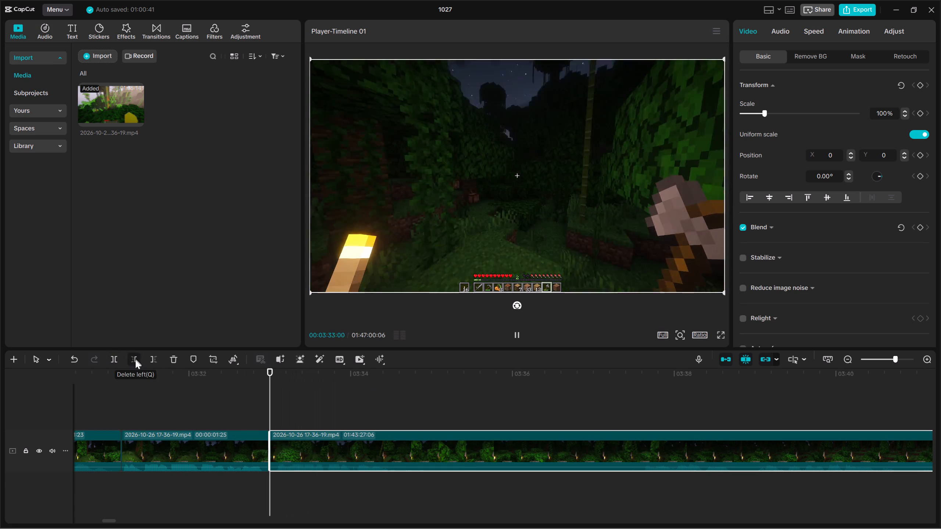
key("space")
key("space")
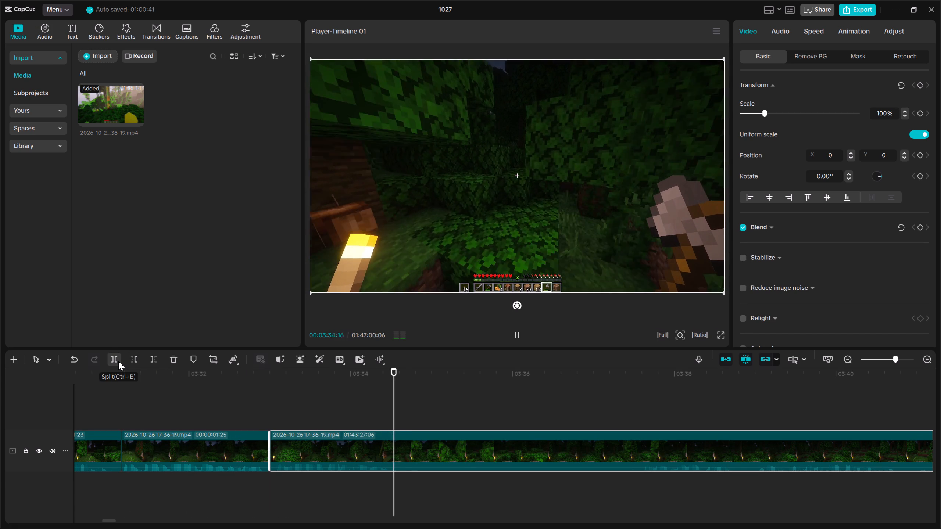
key("space")
left_click(118, 361)
key("space")
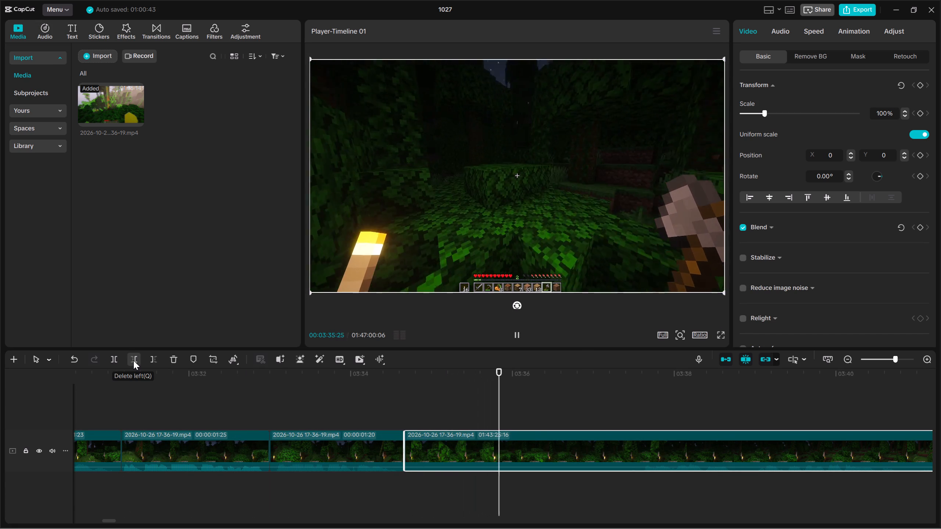
left_click(133, 360)
Play on from 00:03:34:20 and split the clip at 00:03:36:01.
key("space")
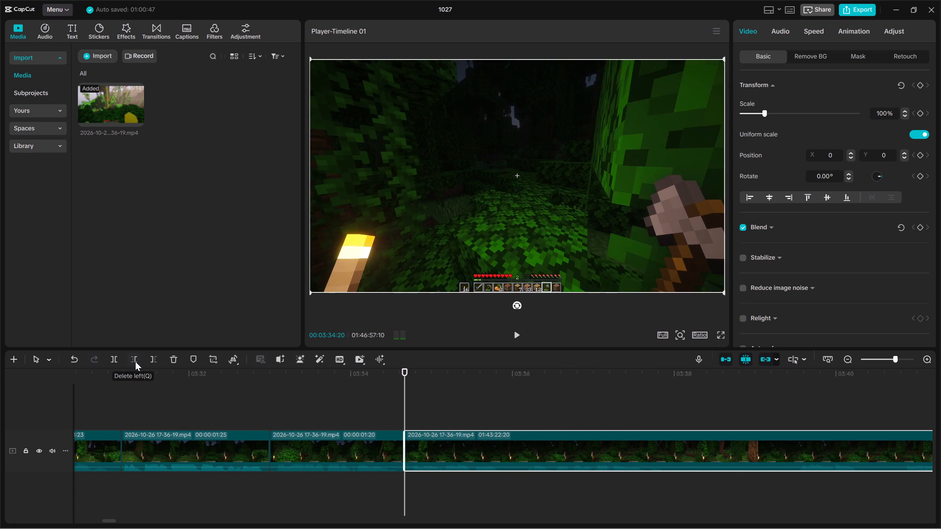
key("space")
key("space")
key("space")
left_click(113, 360)
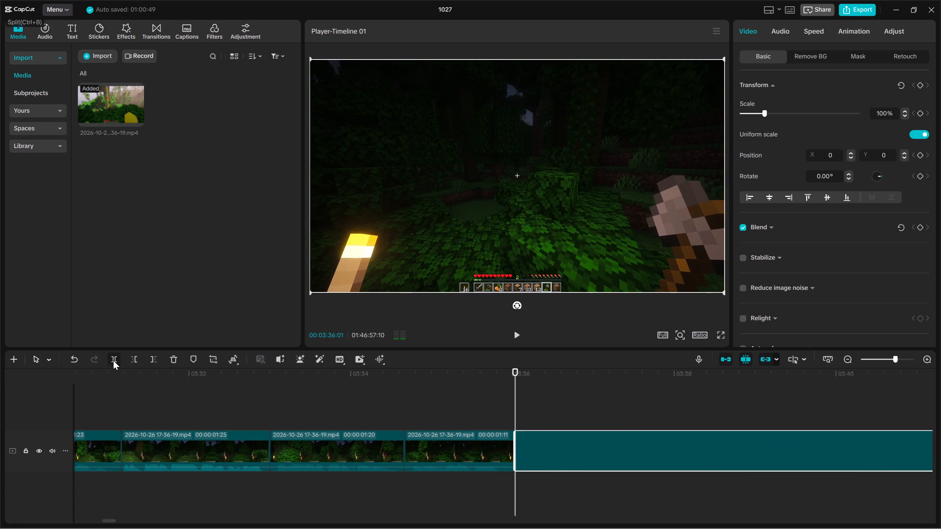
Split the clip at about 00:03:37:21 and remove the next roughly 1.9 seconds of walking.
key("space")
key("space")
key("space")
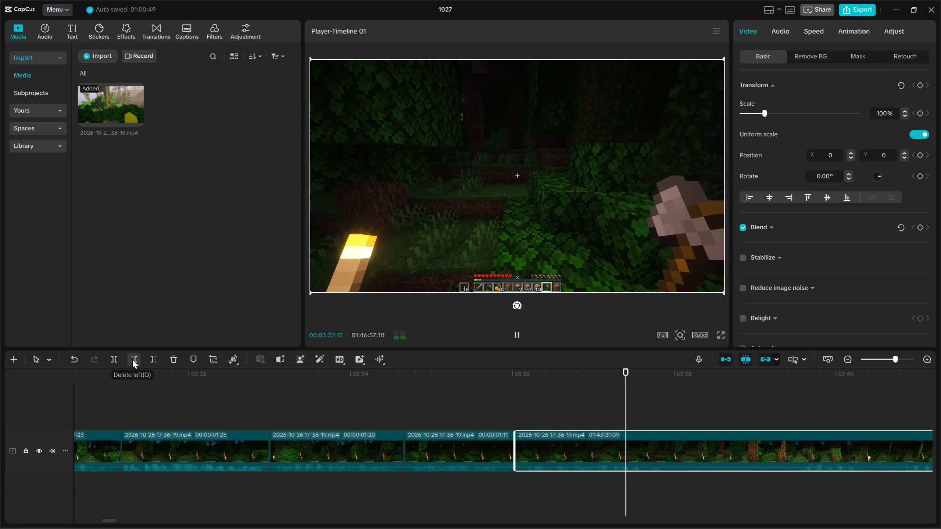
key("space")
left_click(115, 357)
key("space")
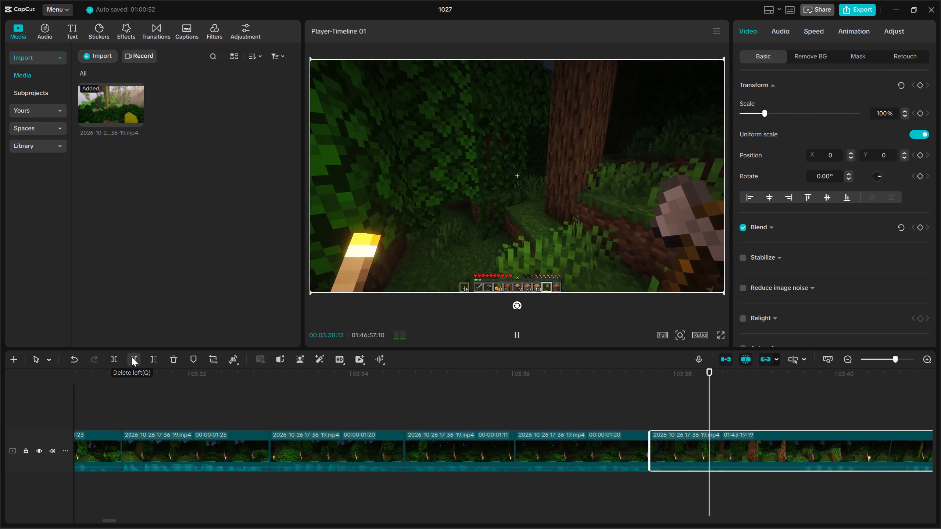
left_click(132, 357)
Split the clip at about 00:03:38:13 and remove the footage from there up to 00:03:38:28.
key("space")
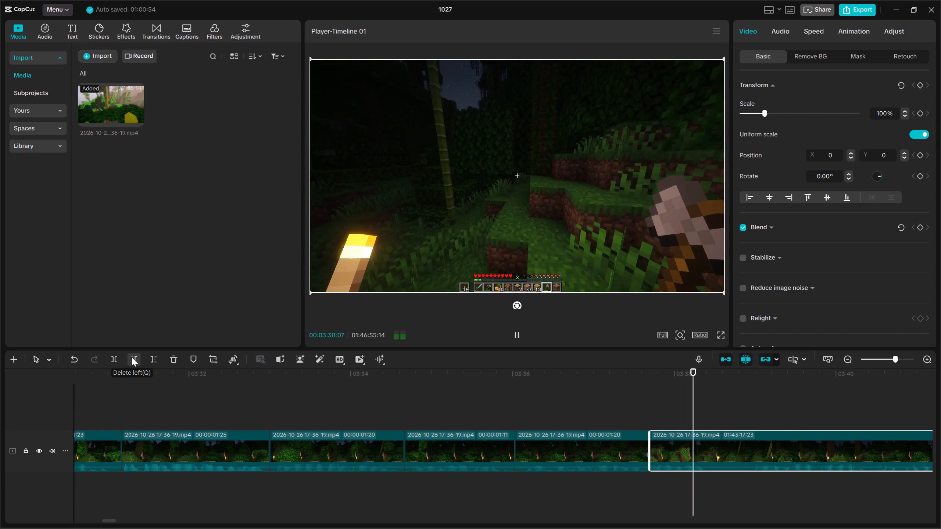
key("space")
left_click(119, 359)
key("space")
left_click(134, 359)
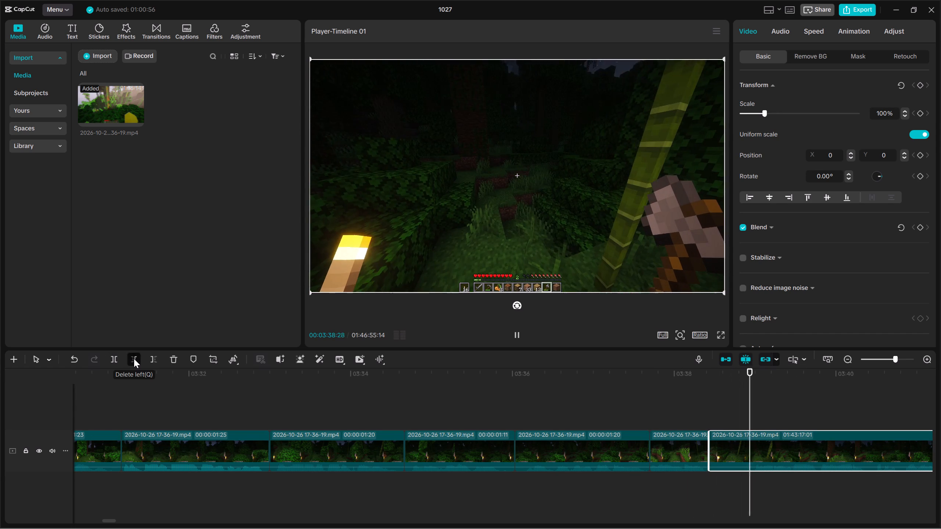
Play the forest walk onward and split the clip at 00:03:42:19.
key("space")
key("space")
key("space")
key("Menu")
key("Menu")
key("Menu")
key("Menu")
key("Menu")
key("Menu")
scroll(888, 475, "down", 6)
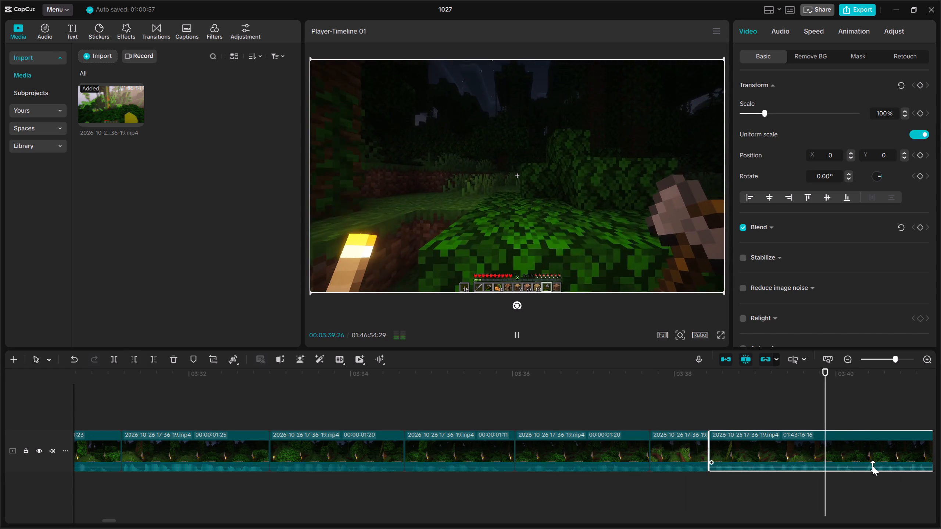
scroll(873, 466, "down", 3)
scroll(851, 461, "down", 20, "ctrl")
scroll(851, 461, "down", 2, "ctrl")
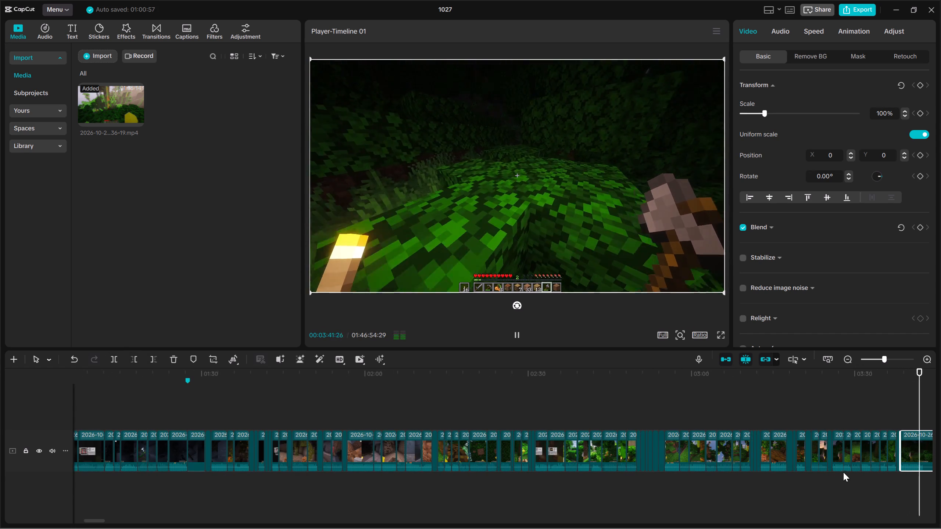
key("space")
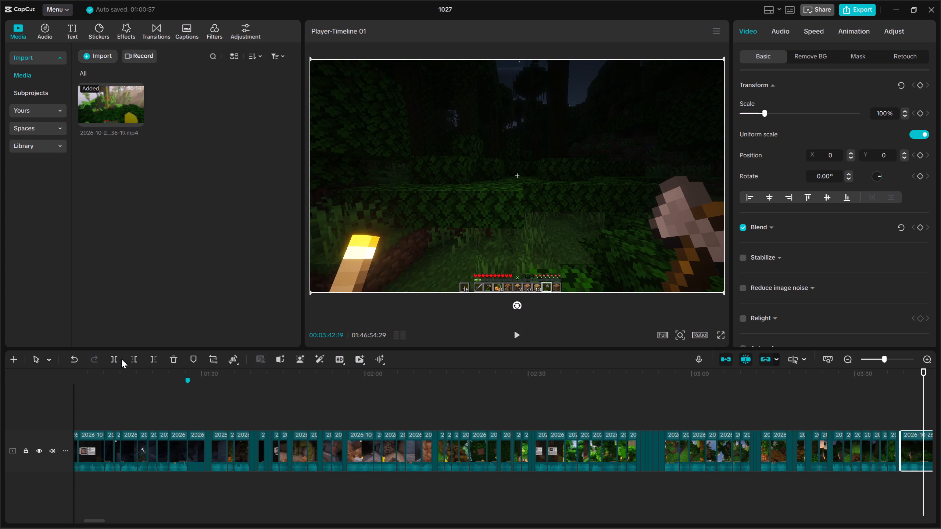
left_click(121, 359)
left_click(114, 359)
Scan the uncut footage after 00:03:42:19 through about 00:06:38 to find where the next useful scene starts.
key("space")
left_click_drag(885, 407, 940, 404)
scroll(685, 457, "down", 5, "ctrl")
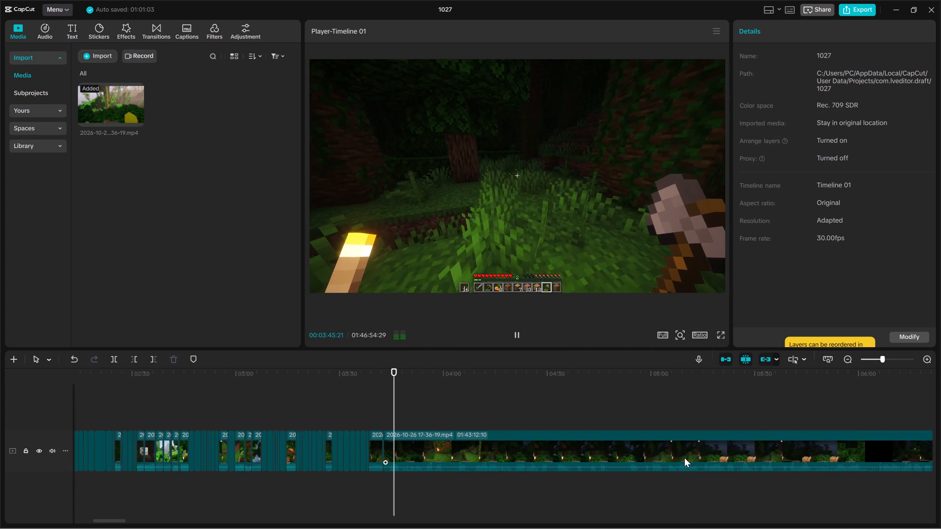
scroll(684, 458, "down", 10, "ctrl")
scroll(636, 457, "down", 5, "ctrl")
scroll(600, 463, "up", 3, "ctrl")
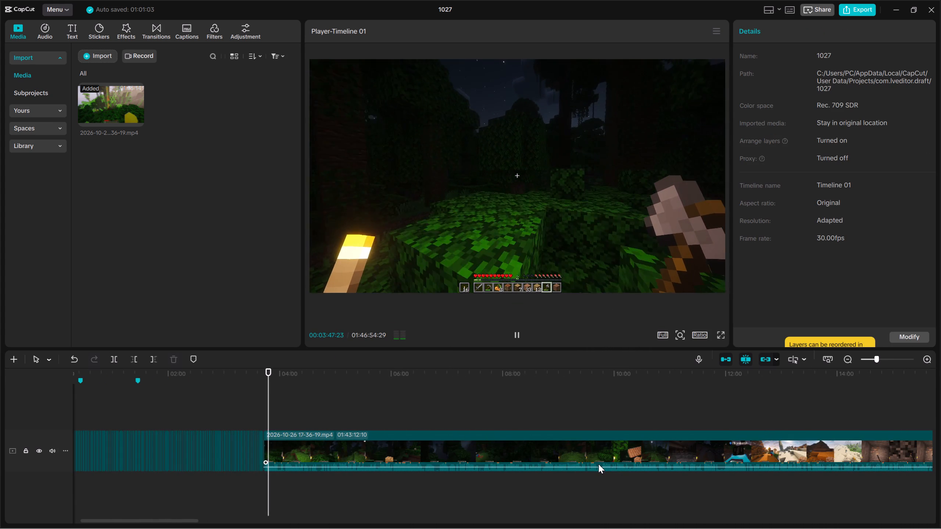
scroll(598, 464, "up", 5, "ctrl")
left_click(520, 486)
left_click_drag(518, 486, 502, 486)
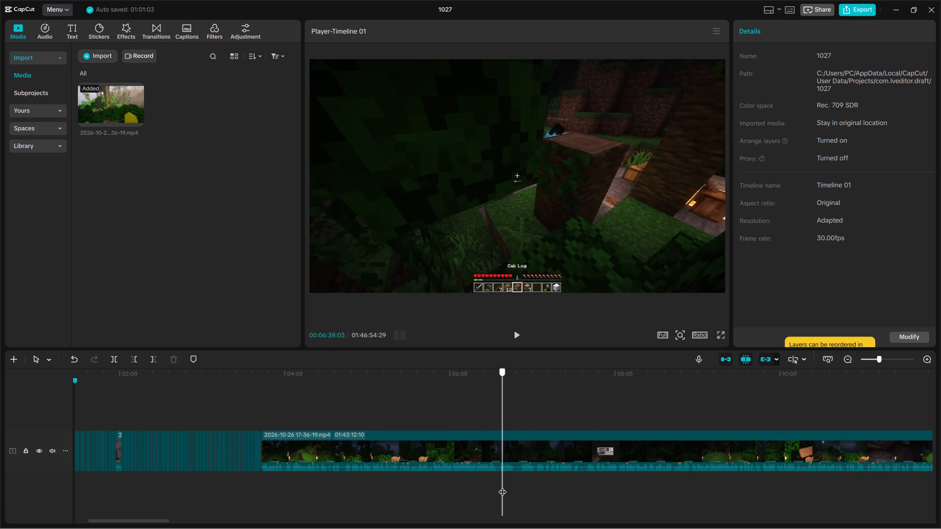
left_click_drag(502, 486, 398, 483)
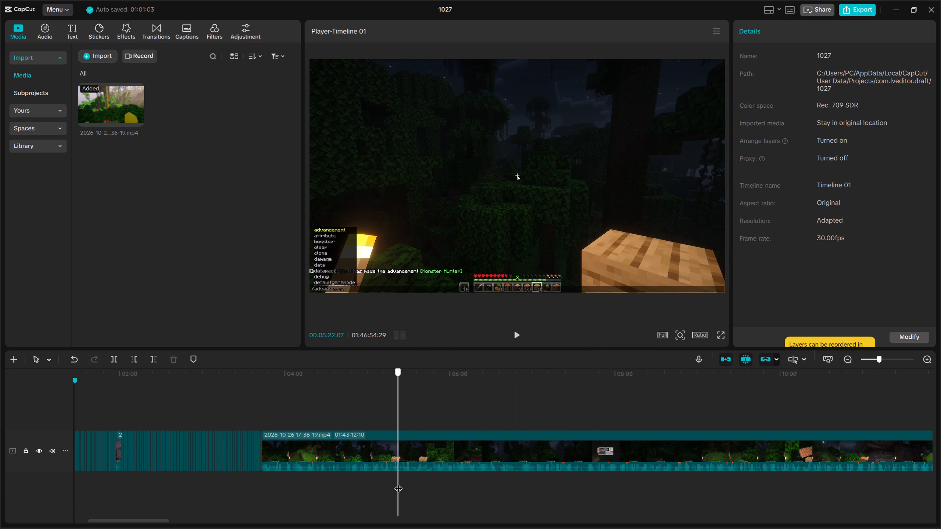
left_click_drag(398, 483, 409, 480)
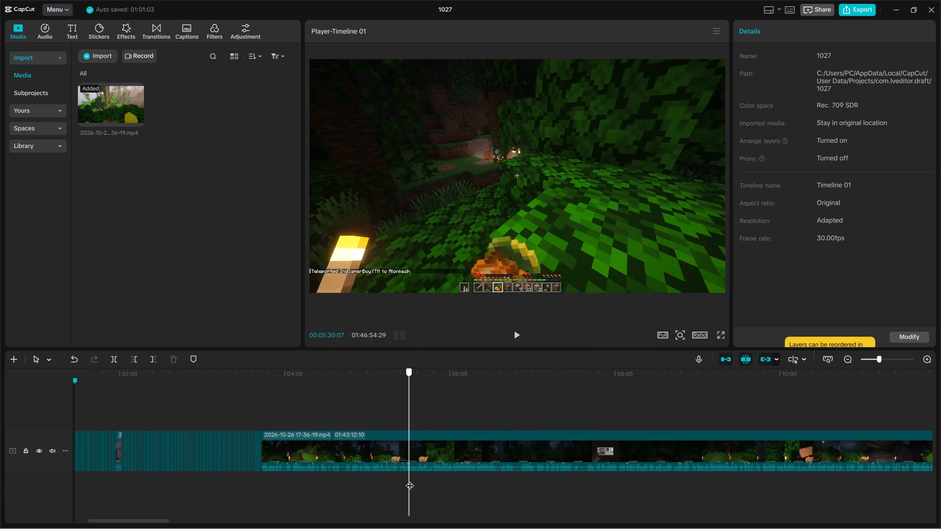
left_click_drag(409, 480, 442, 478)
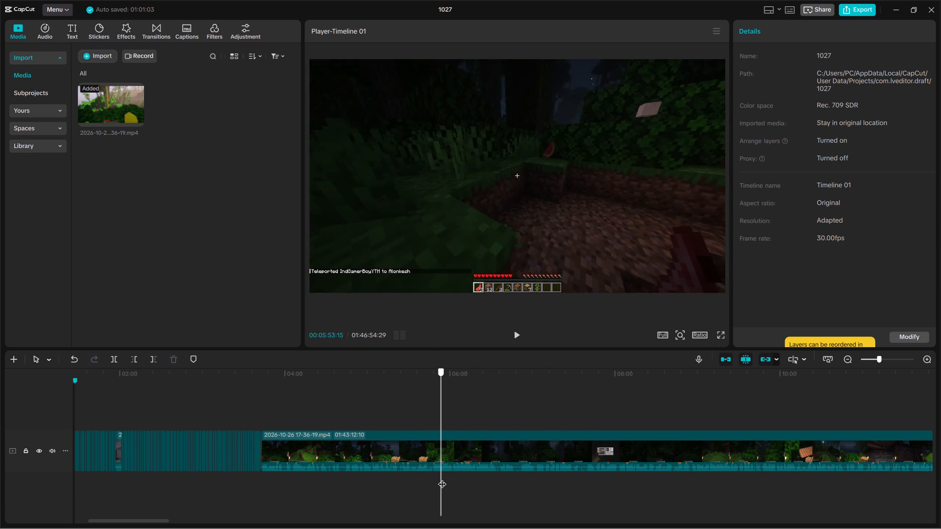
left_click_drag(442, 478, 473, 479)
Review the remaining clip from about 00:06:16 and delete everything from the 00:03:42:19 cut up to about 00:06:29.
left_click_drag(569, 493, 553, 422)
key("space")
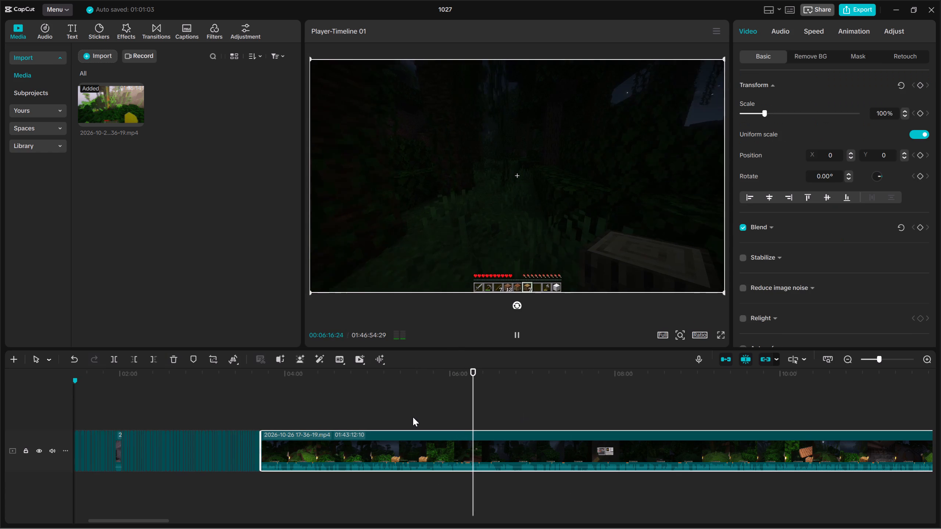
key("space")
triple_click(930, 360)
key("space")
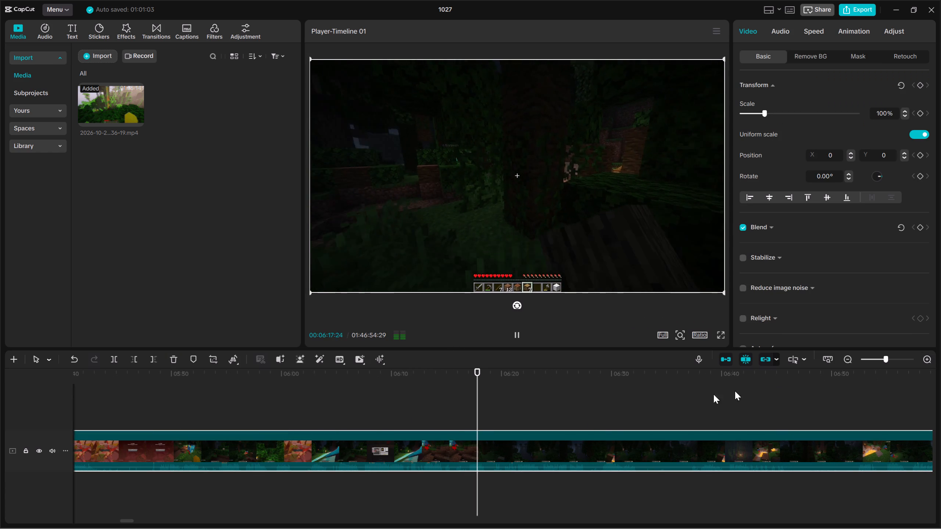
left_click(562, 491)
key("space")
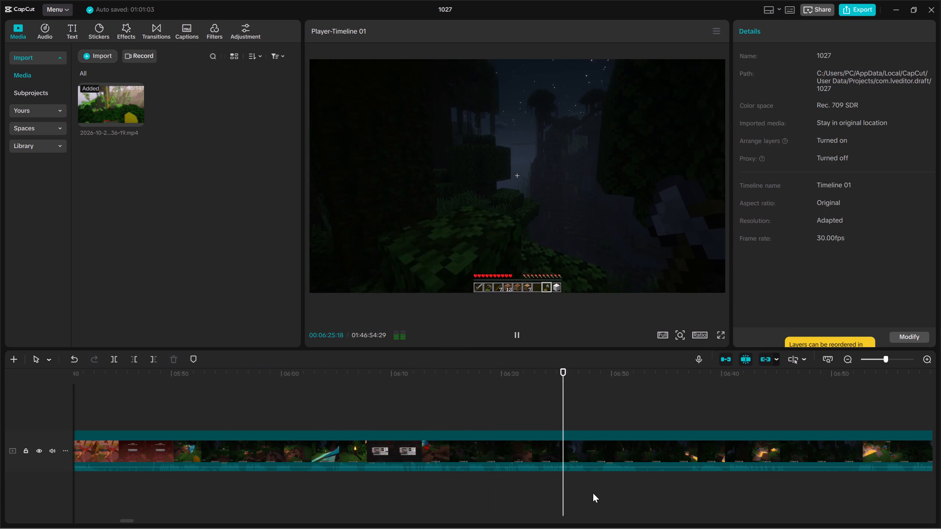
left_click(609, 494)
key("space")
left_click_drag(609, 494, 519, 494)
key("space")
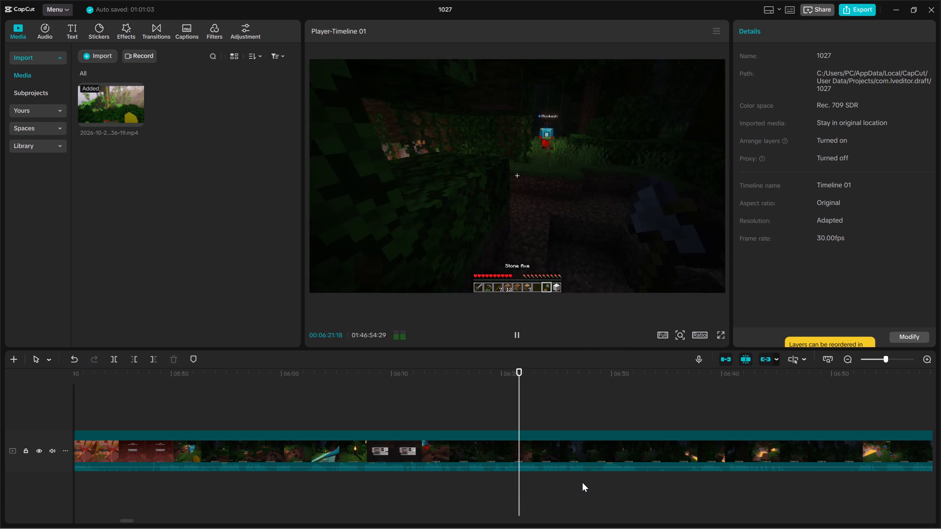
left_click_drag(584, 483, 591, 412)
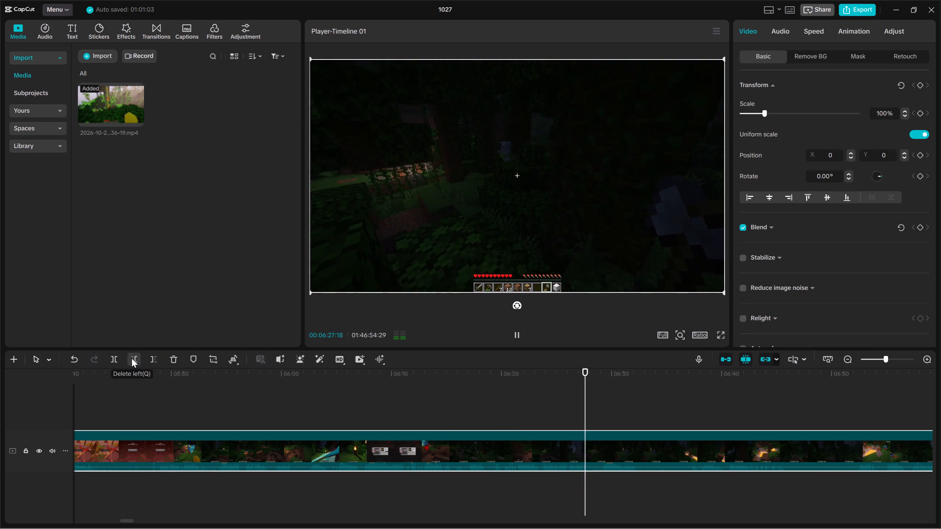
left_click(132, 358)
Play past the new cut at 00:03:42:19 and replay the edit from the cut at about 00:03:38:13.
key("space")
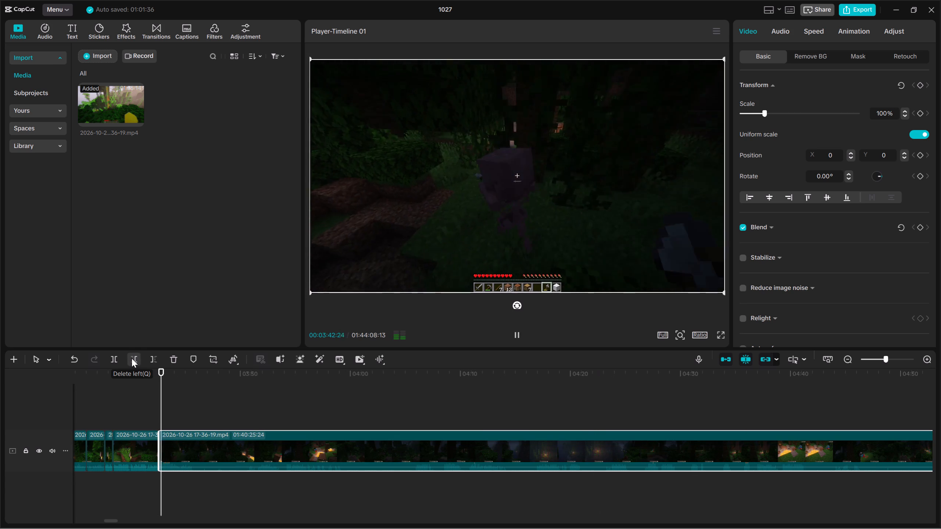
key("space")
key("Up")
key("Up")
key("space")
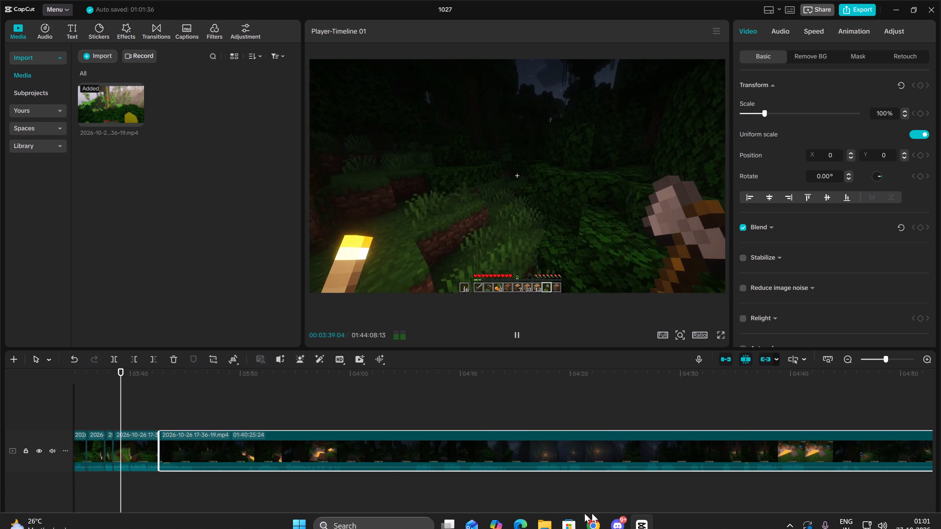
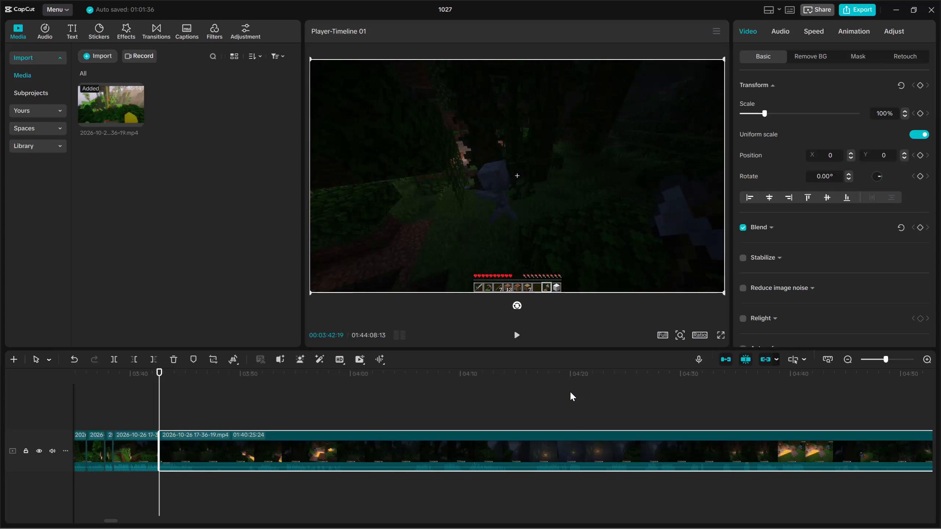
Replay the edit from about 00:03:38:13 across the cut at 00:03:42:19, and check the footage around 00:03:51.
key("Up")
key("space")
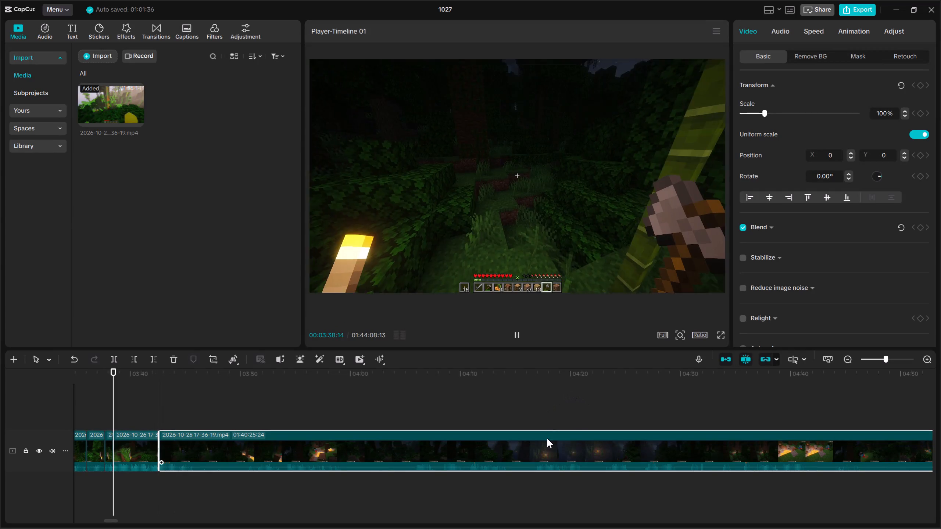
double_click(928, 360)
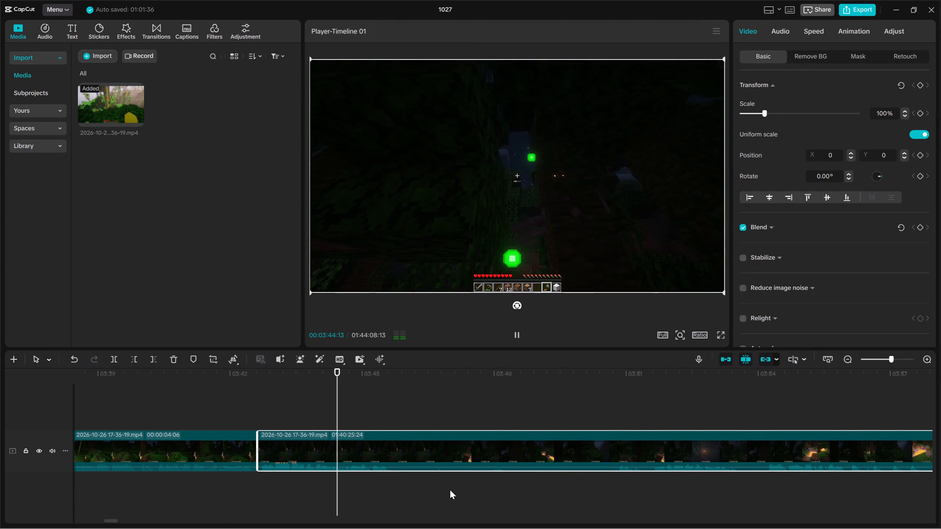
left_click(629, 476)
key("space")
key("space")
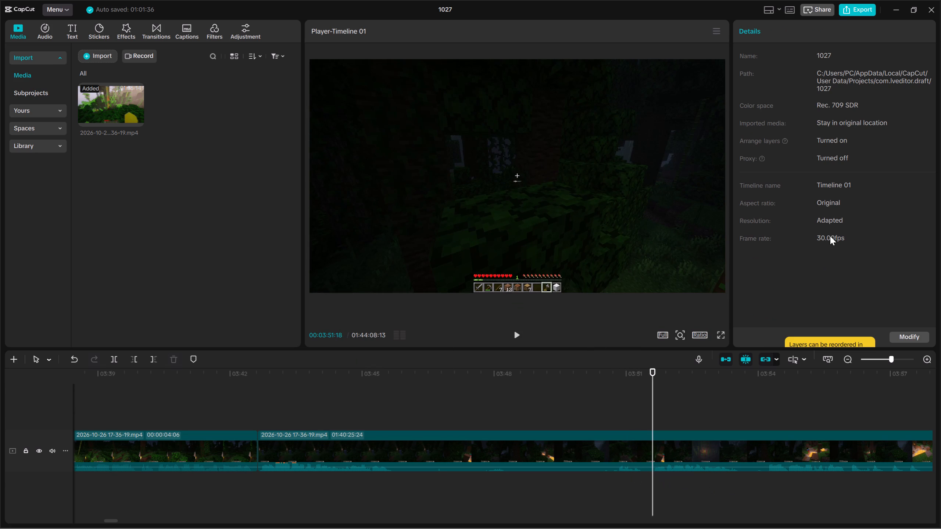
Close project 1027 and exit CapCut to the desktop.
left_click(933, 2)
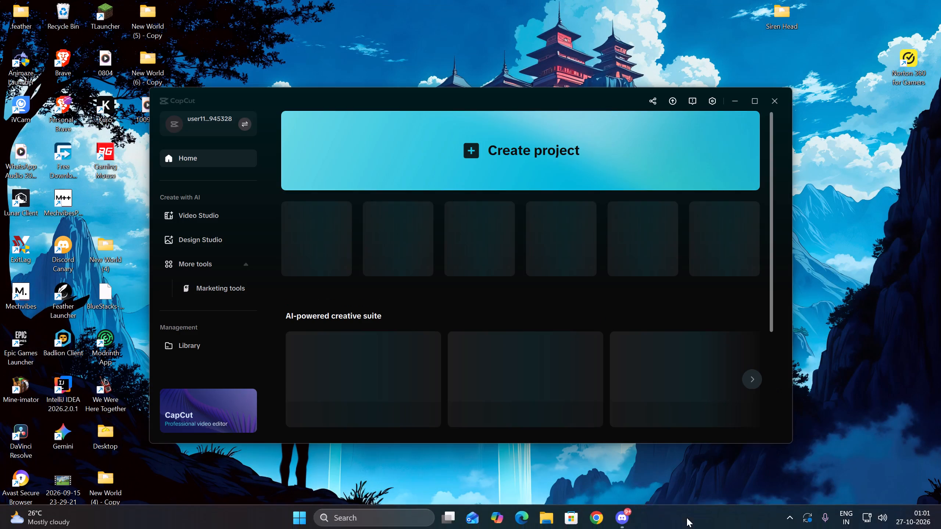
scroll(627, 251, "down", 7)
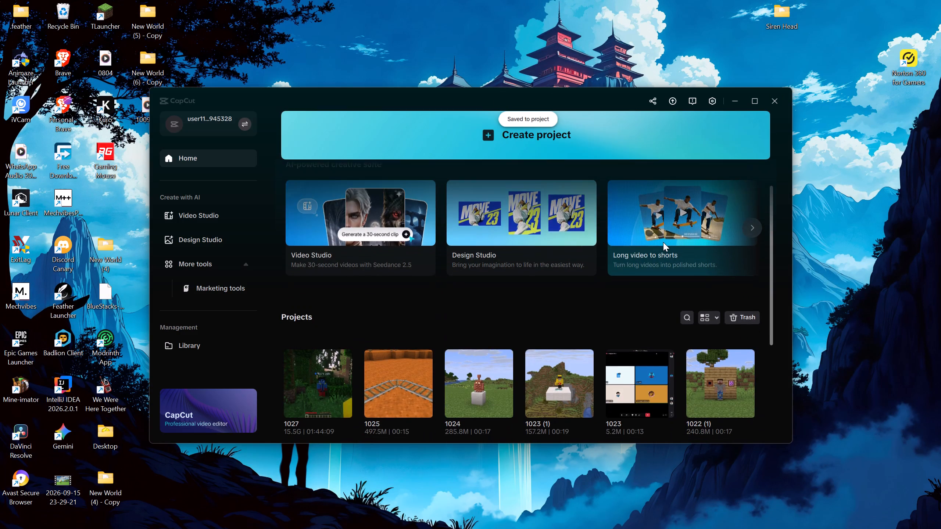
scroll(668, 241, "down", 2)
left_click(779, 102)
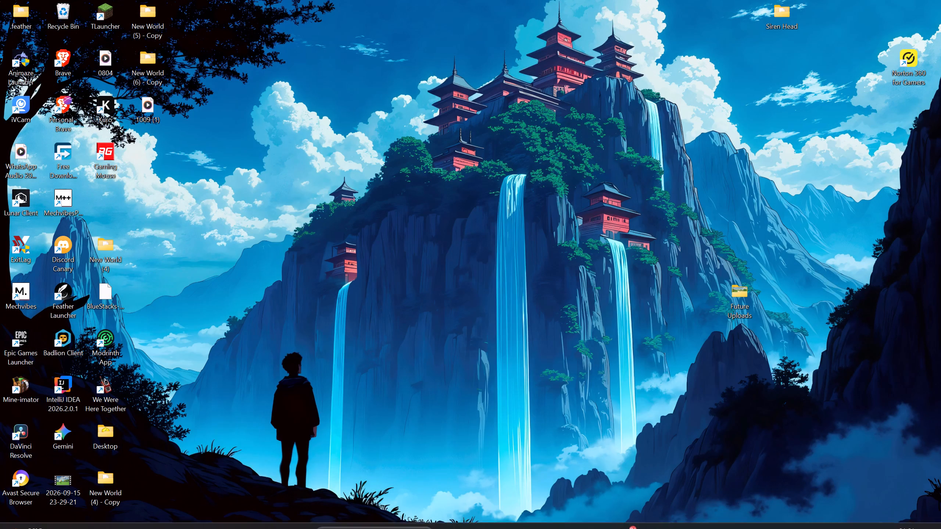